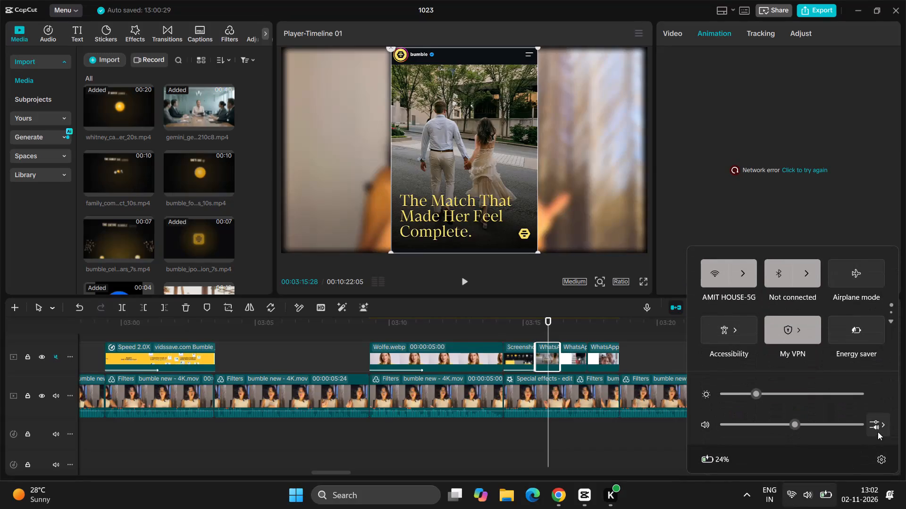
Turn off the computer's Bluetooth in the system quick settings.
left_click(770, 282)
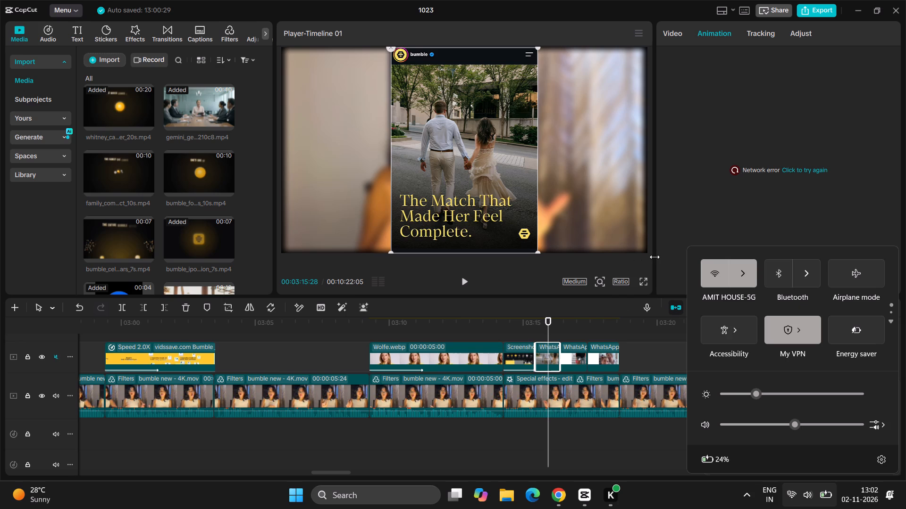
Switch the computer's Wi-Fi connection from AMIT HOUSE-5G to the iPhone hotspot, keeping automatic connection enabled, and close the network settings.
left_click(747, 270)
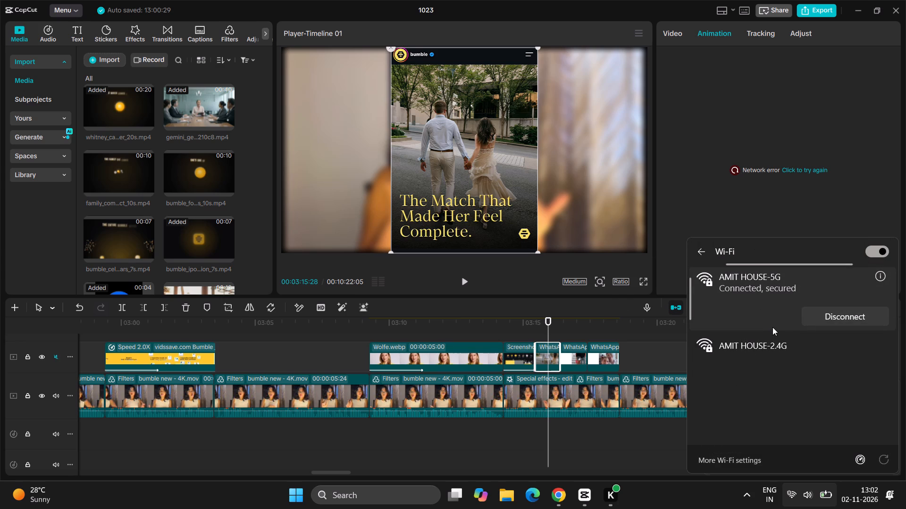
left_click(778, 362)
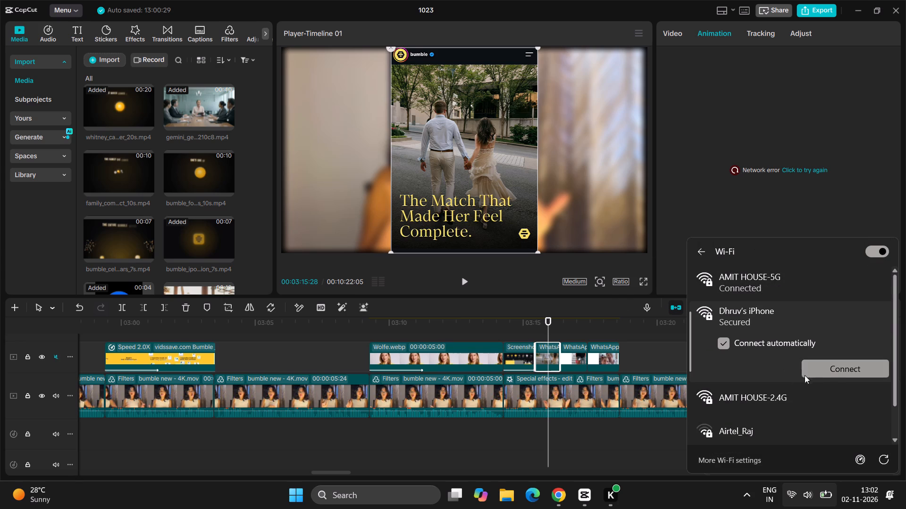
left_click(833, 369)
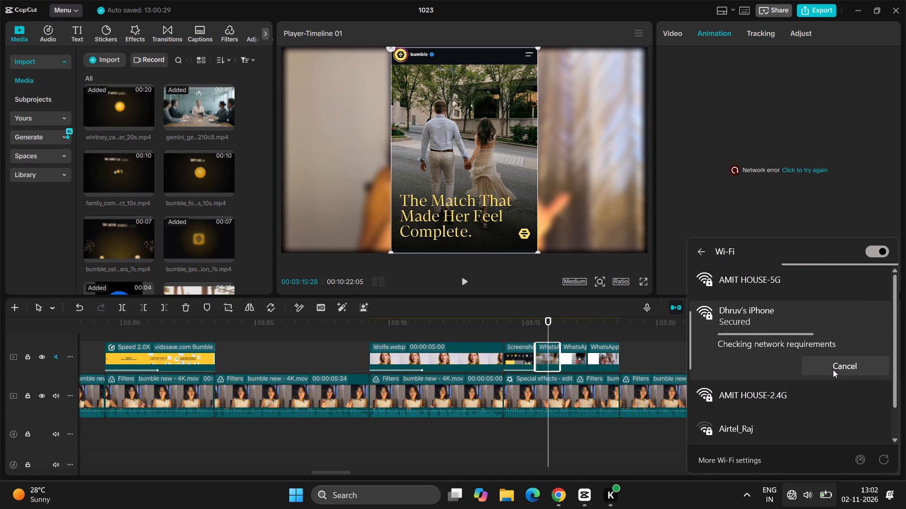
left_click(808, 494)
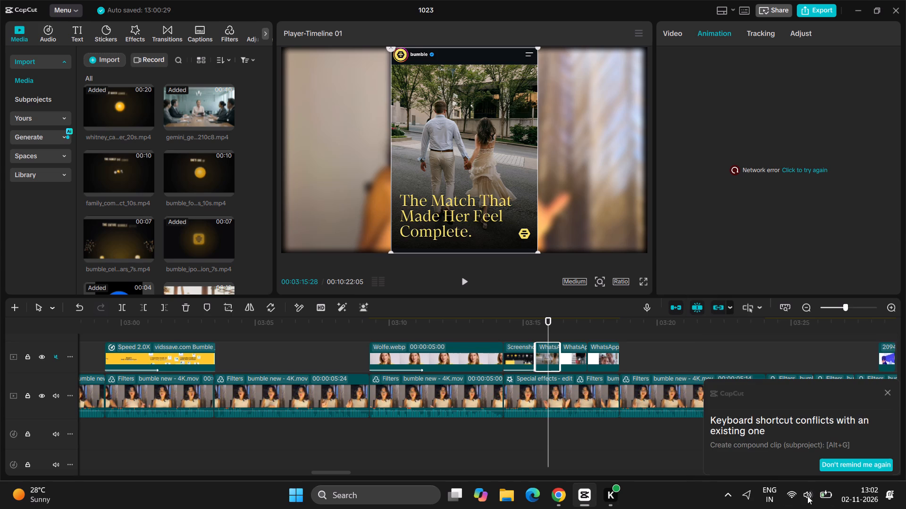
Retry loading the animation library for the selected overlay clip and dismiss the keyboard shortcut conflict notification.
left_click(800, 174)
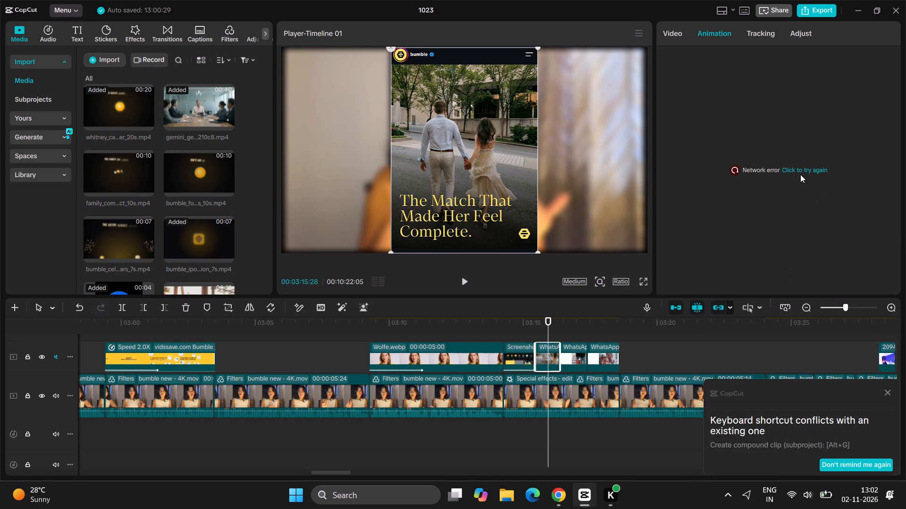
left_click(801, 171)
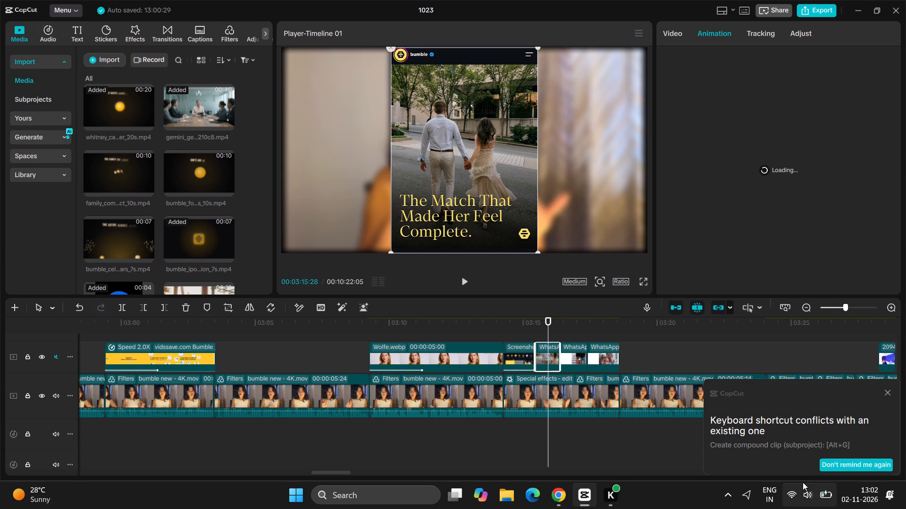
left_click(887, 388)
left_click(887, 388)
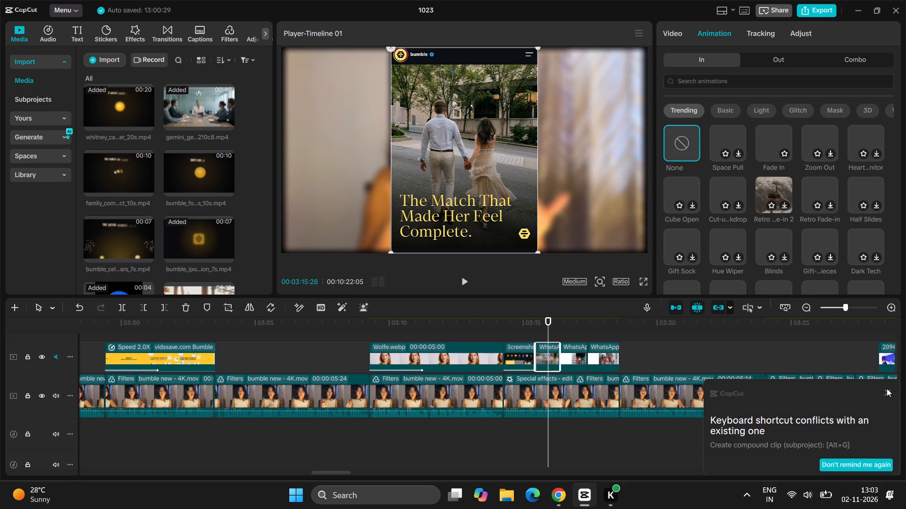
Give the WhatsApp image clip of the couple walking (around 03:15) the Zoom Out intro animation, after trying Space Pull.
left_click(885, 393)
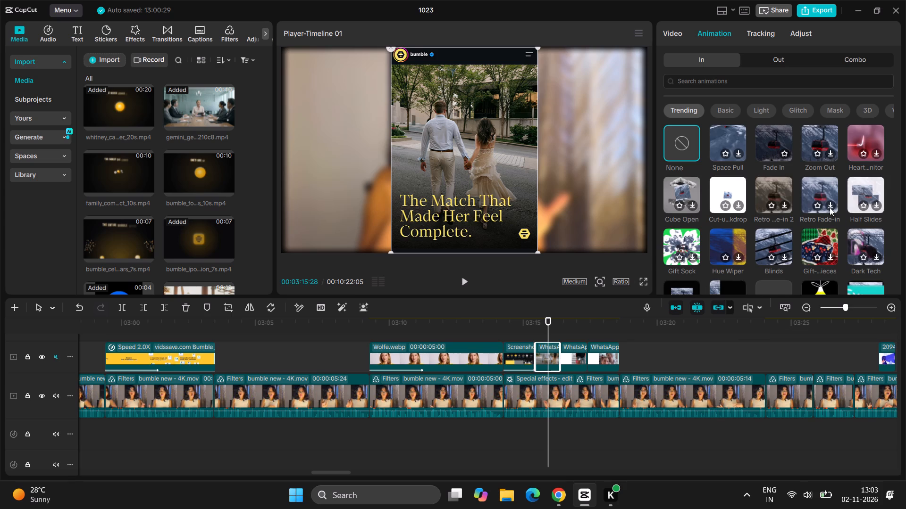
left_click(720, 151)
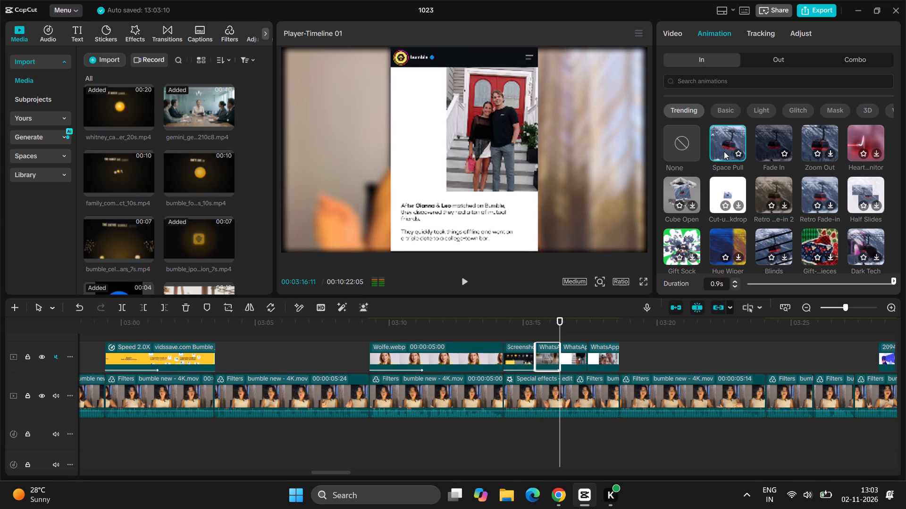
left_click(806, 145)
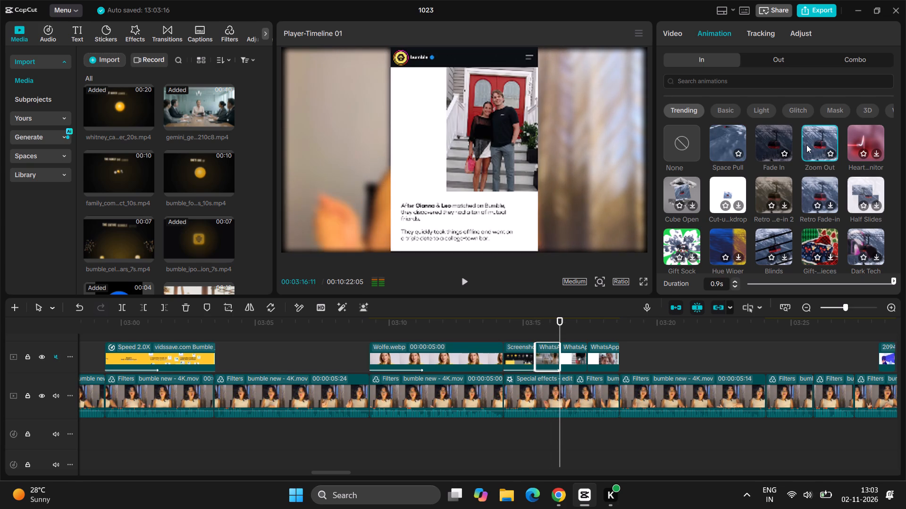
key("space")
key("space")
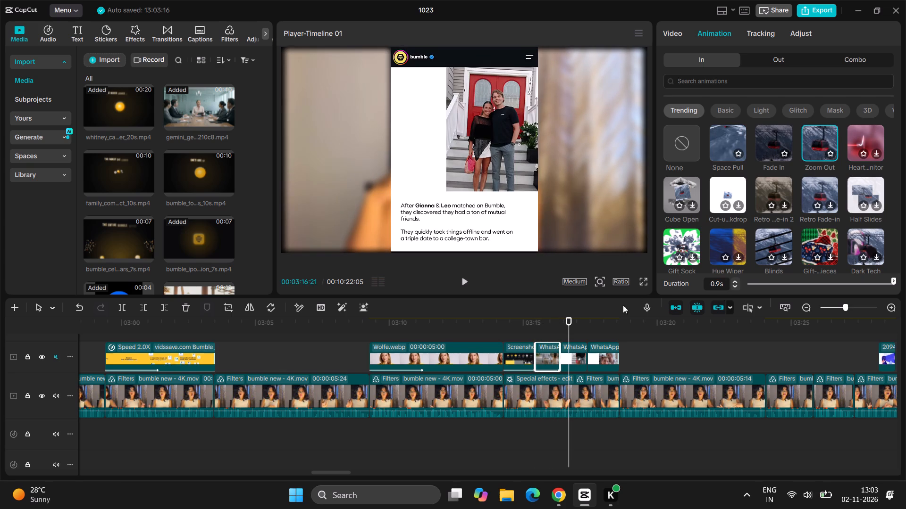
Apply the Zoom Out intro animation to the two following WhatsApp image clips of the couple's story.
left_click(576, 355)
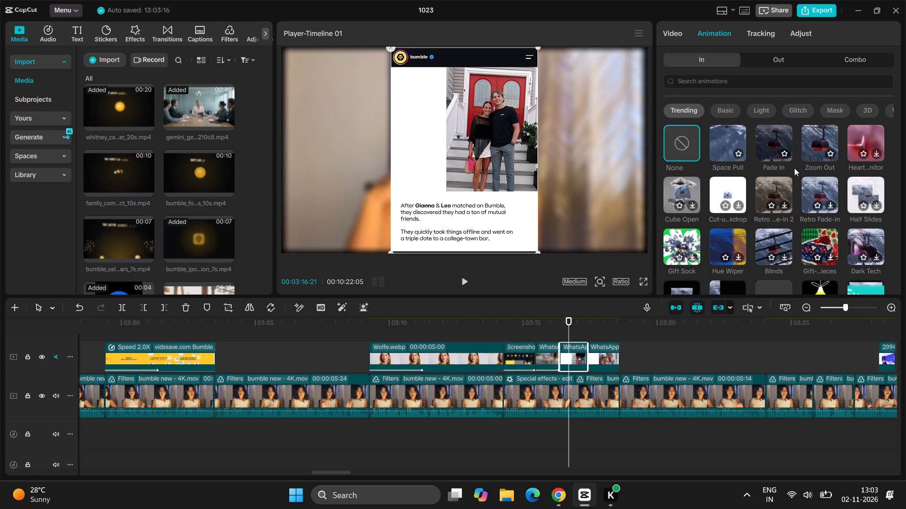
left_click(817, 141)
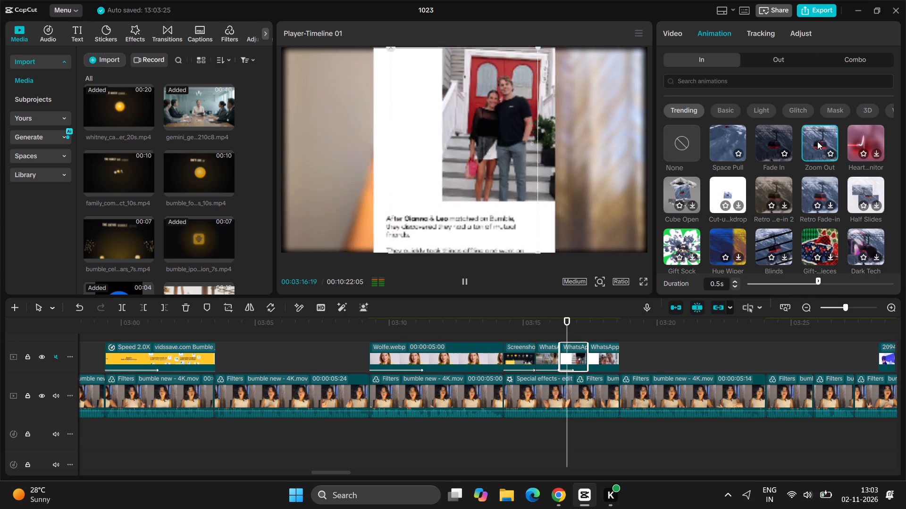
left_click(603, 360)
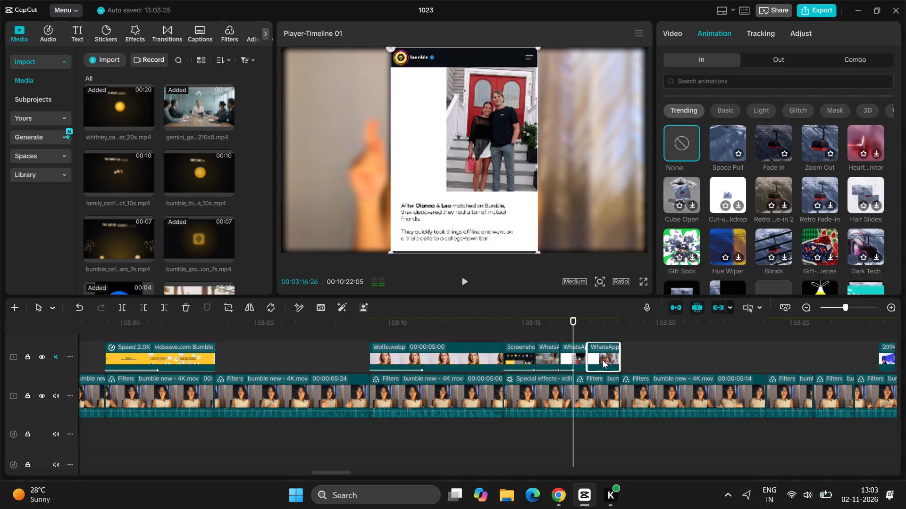
left_click(814, 138)
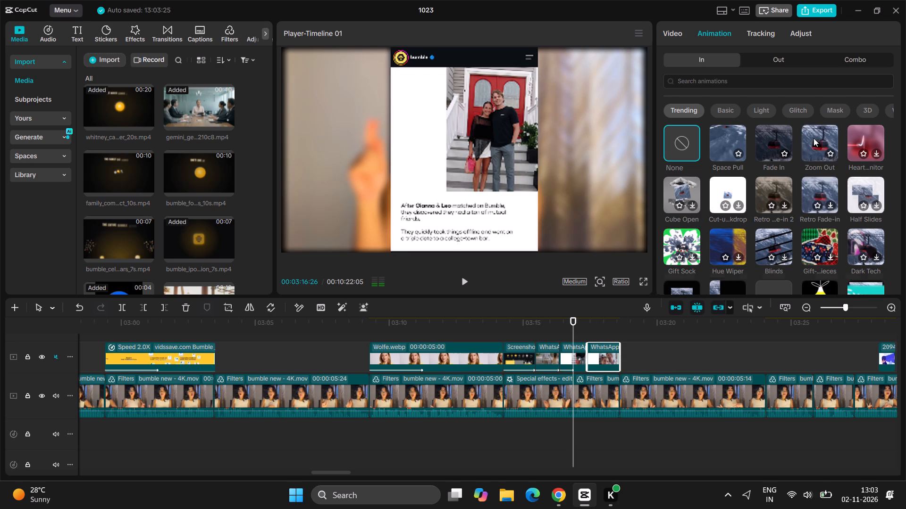
Look through the tracks below the main video and play the timeline on to the megaphone graphic near 03:28.
scroll(696, 327, "down", 3)
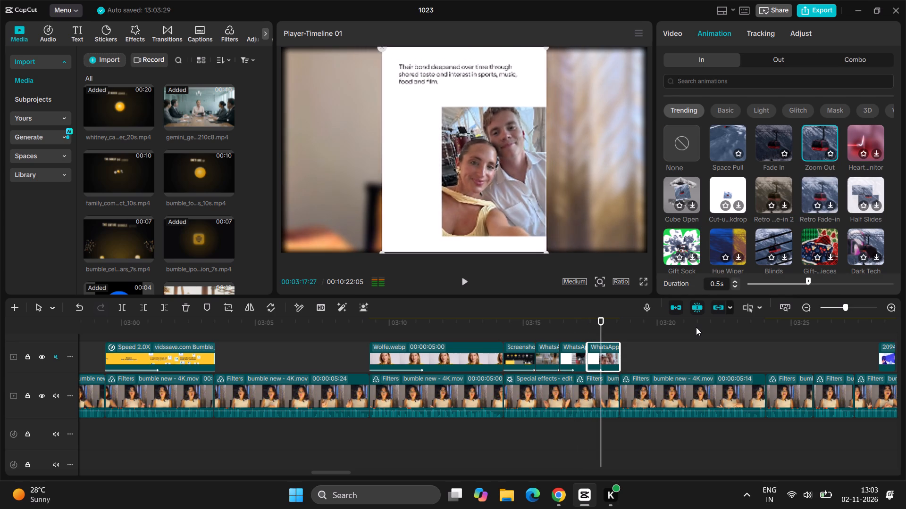
scroll(642, 409, "down", 2)
scroll(642, 409, "up", 1)
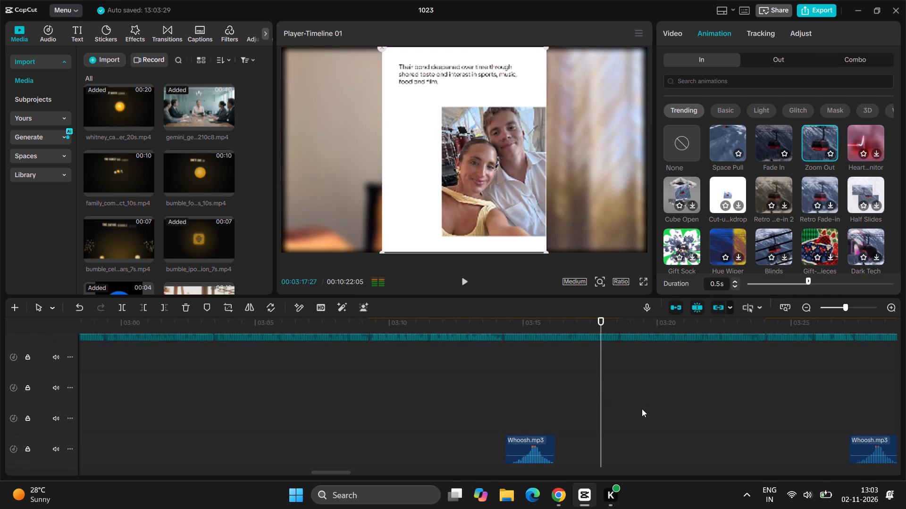
scroll(642, 409, "down", 2)
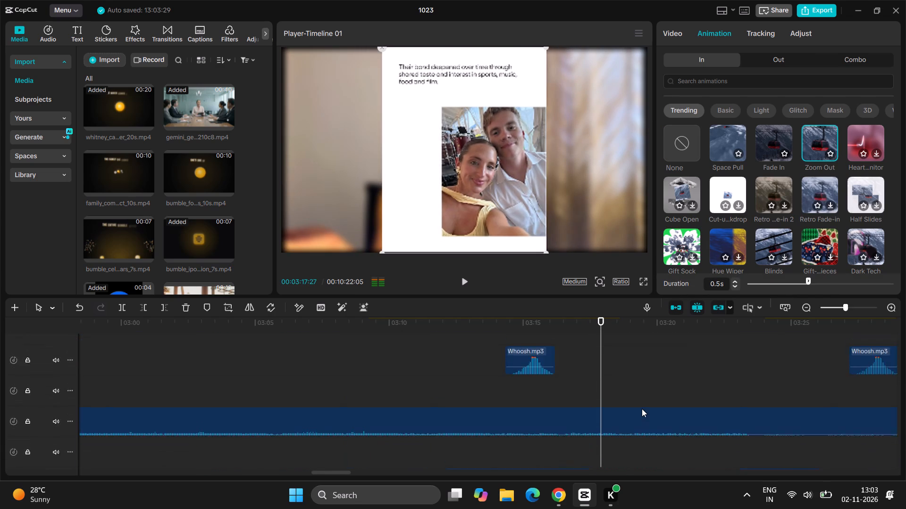
scroll(642, 409, "up", 2)
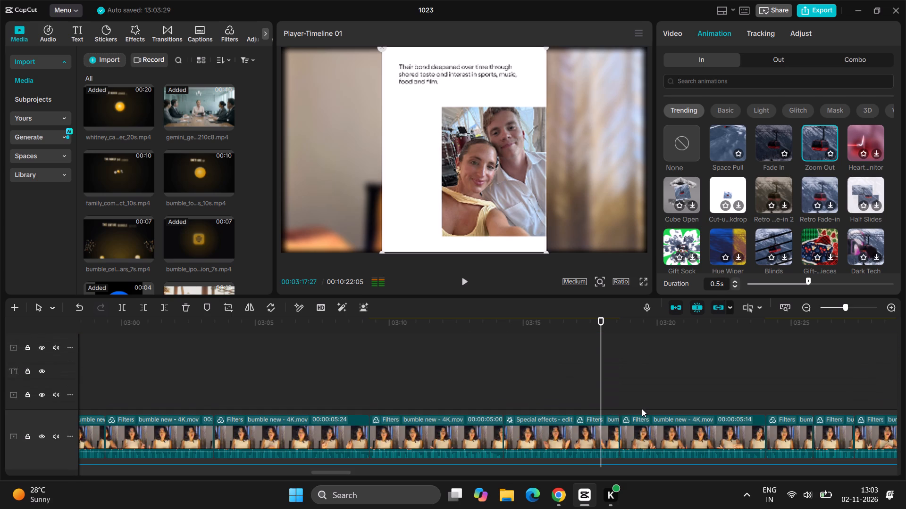
key("space")
scroll(642, 409, "left", 1)
scroll(642, 409, "down", 1)
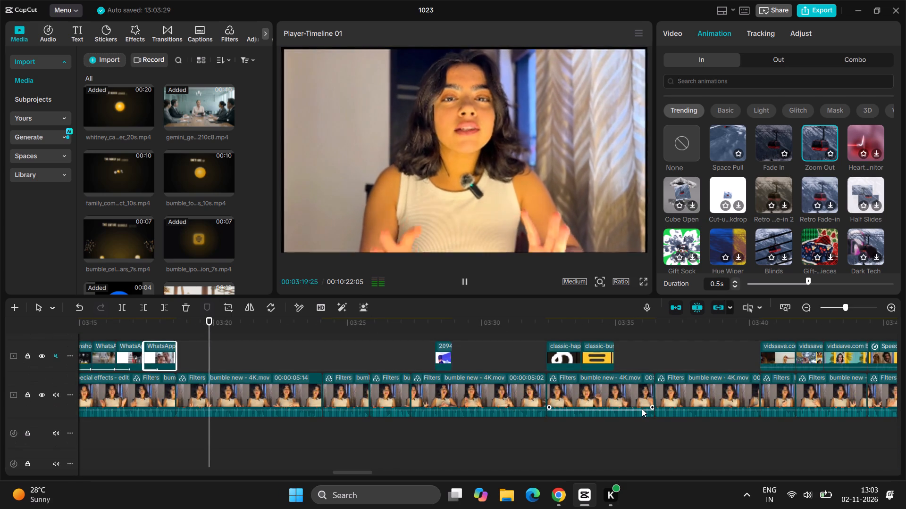
scroll(642, 409, "down", 1)
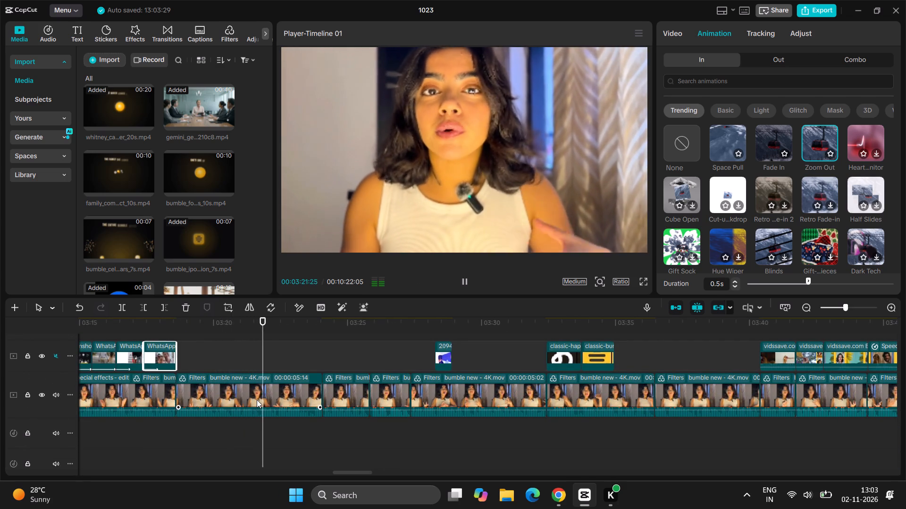
left_click(257, 400)
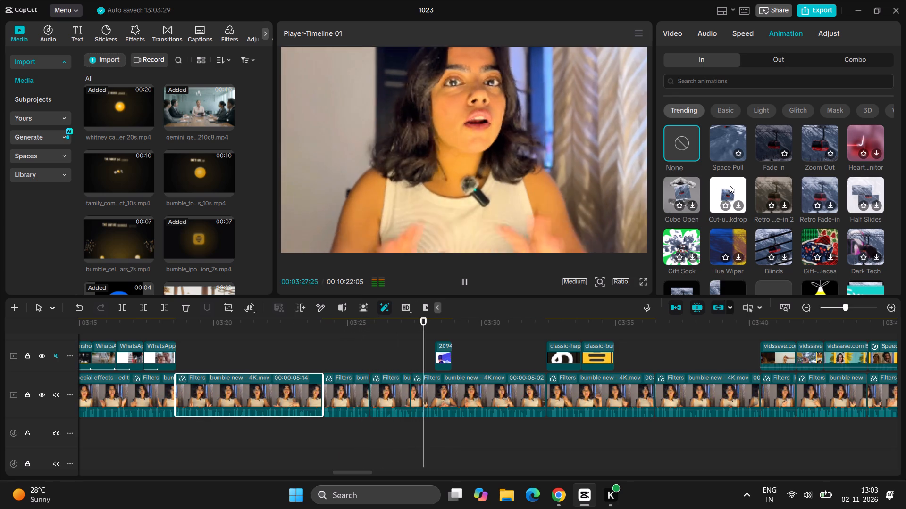
key("space")
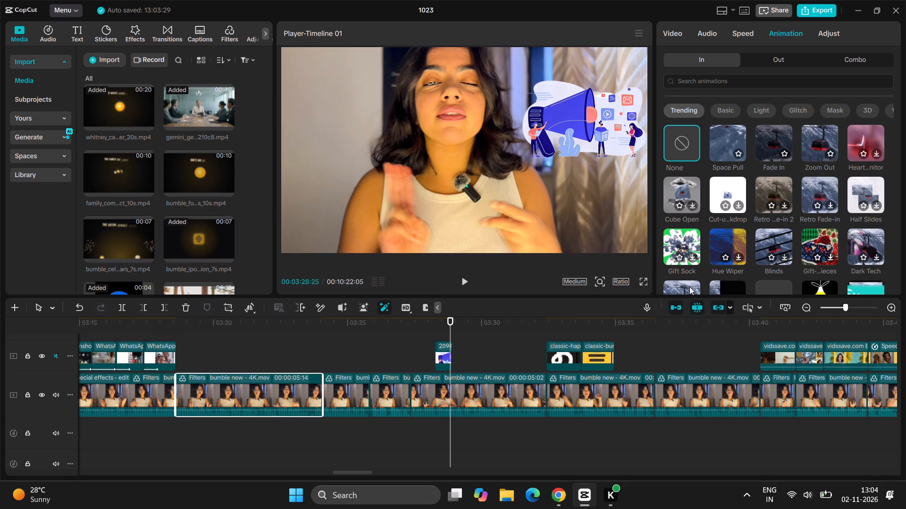
Apply the Zoom Out intro animation to the megaphone graphic clip.
left_click(441, 352)
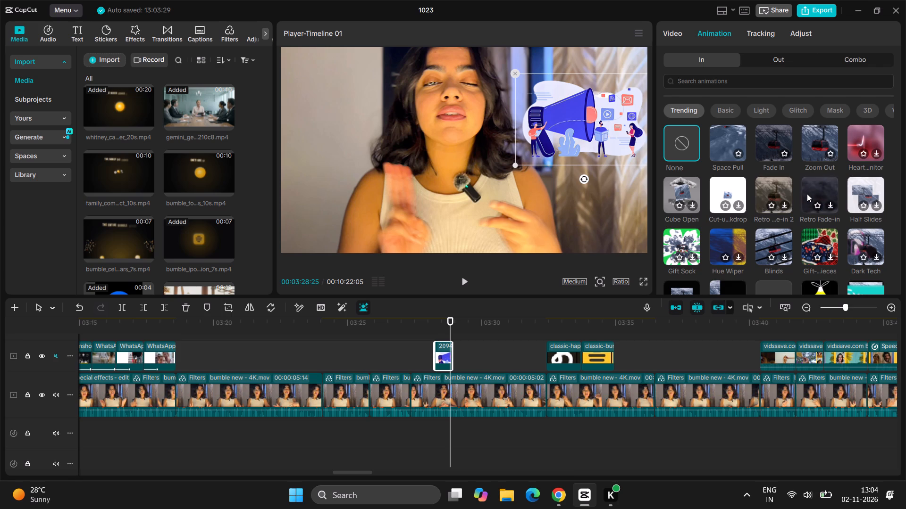
left_click(813, 155)
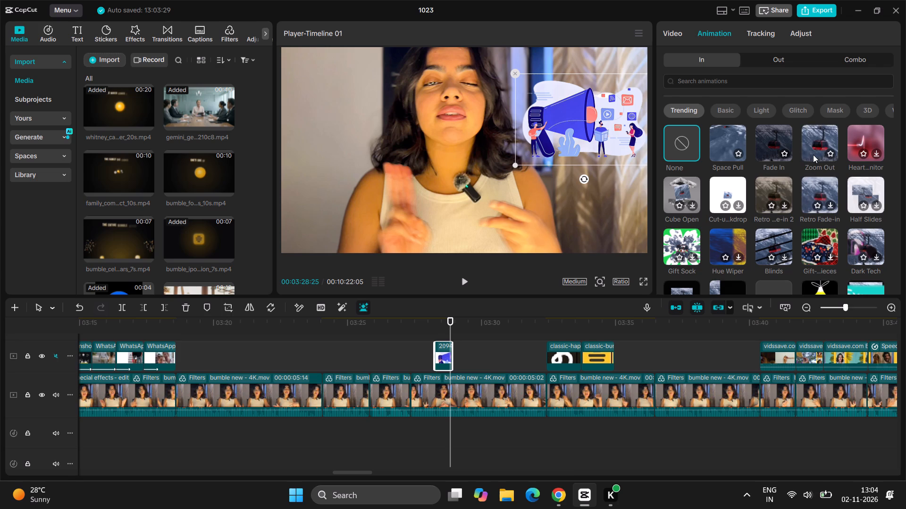
Apply the Retro Fade-in intro animation to the black-and-white logo clip "classic-hap" near 03:32 and check it.
key("space")
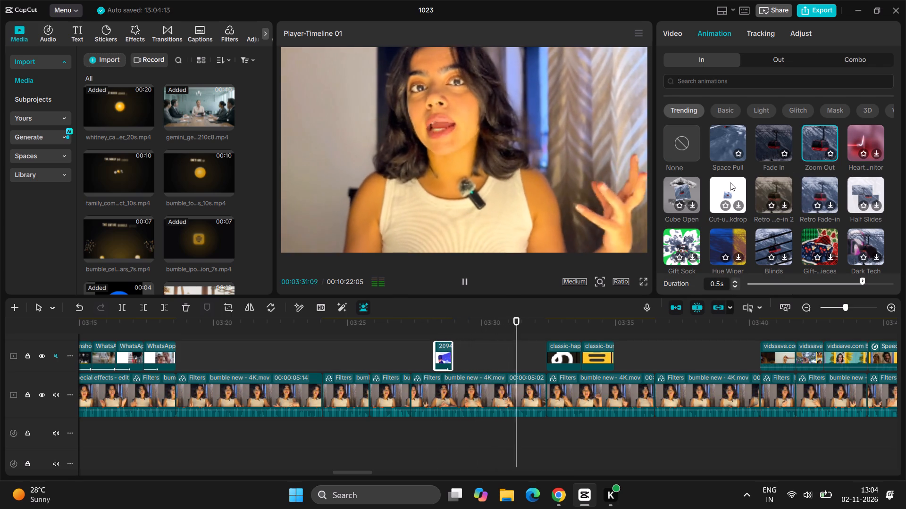
key("space")
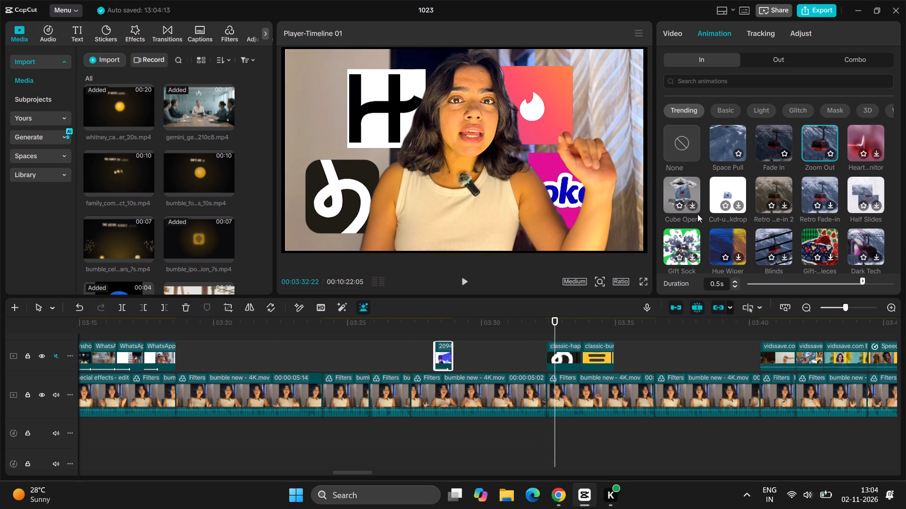
left_click(570, 352)
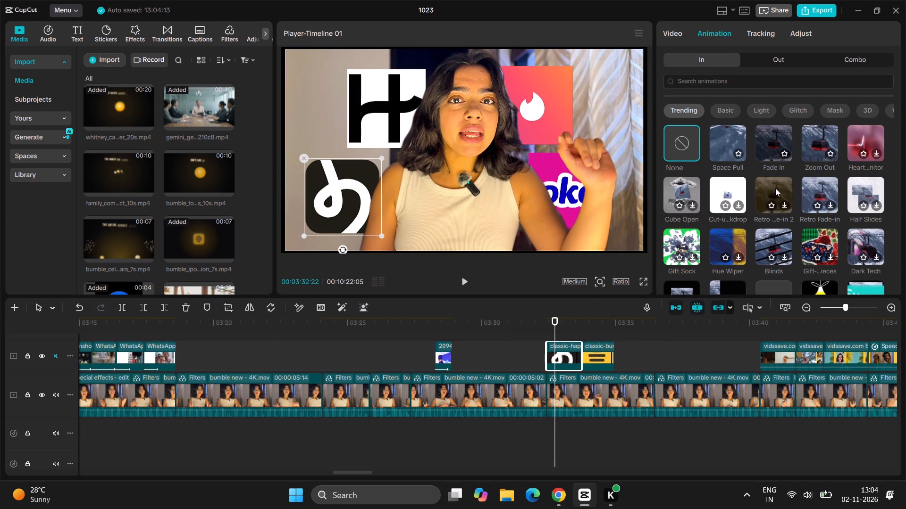
left_click(809, 191)
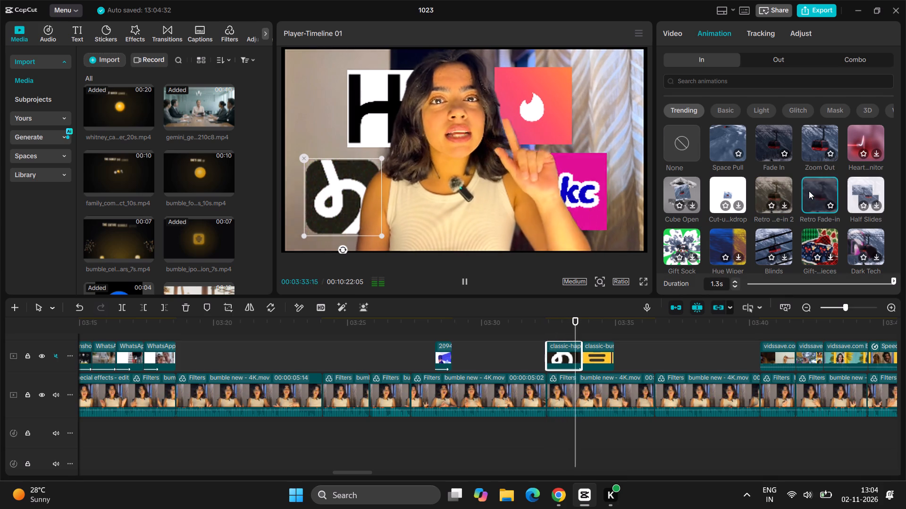
scroll(642, 351, "up", 1)
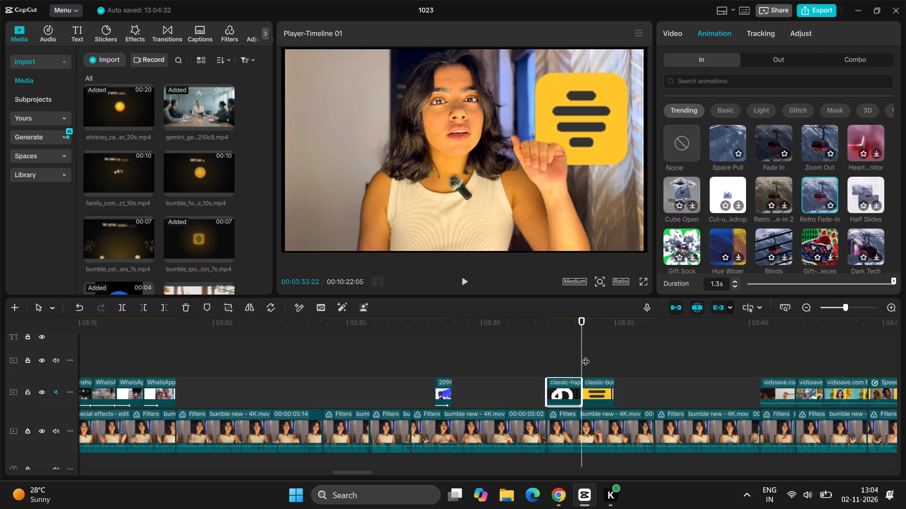
left_click_drag(581, 355, 561, 368)
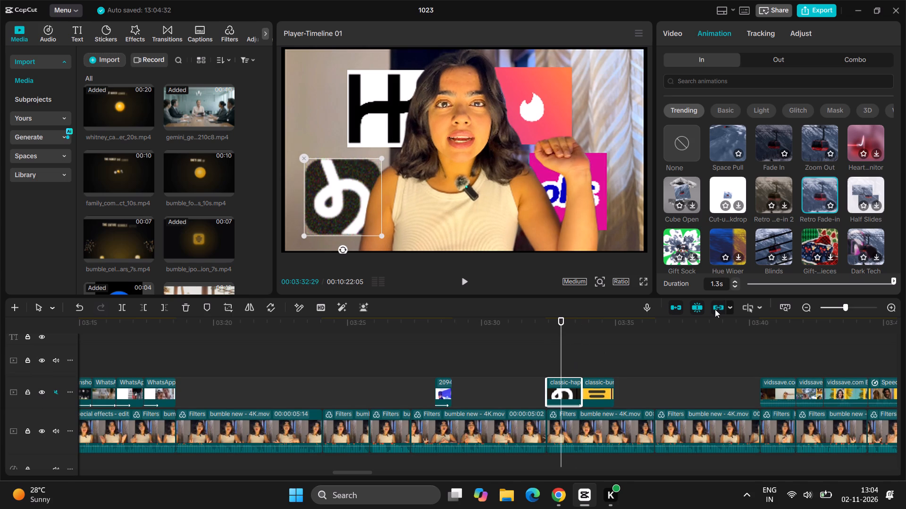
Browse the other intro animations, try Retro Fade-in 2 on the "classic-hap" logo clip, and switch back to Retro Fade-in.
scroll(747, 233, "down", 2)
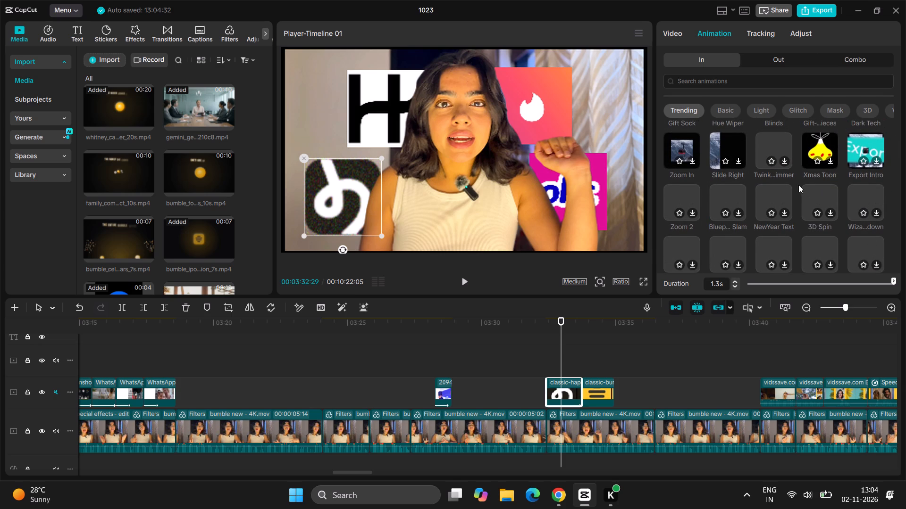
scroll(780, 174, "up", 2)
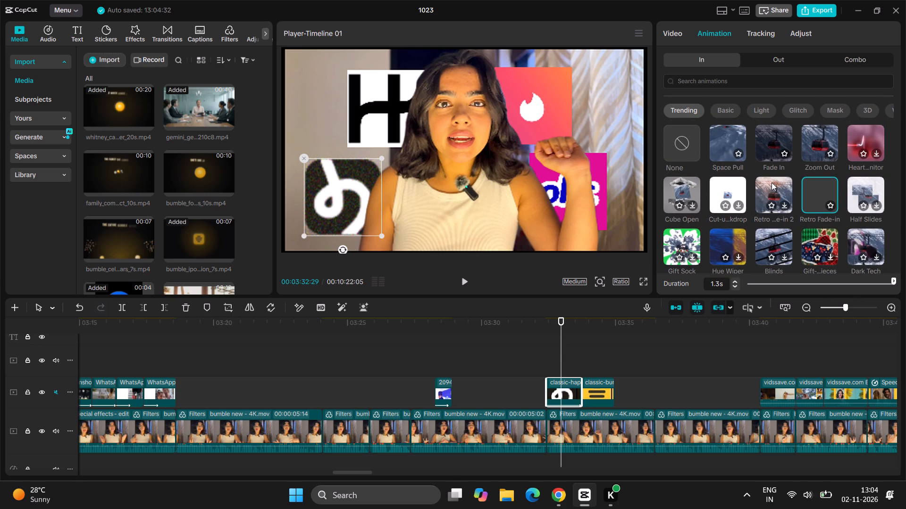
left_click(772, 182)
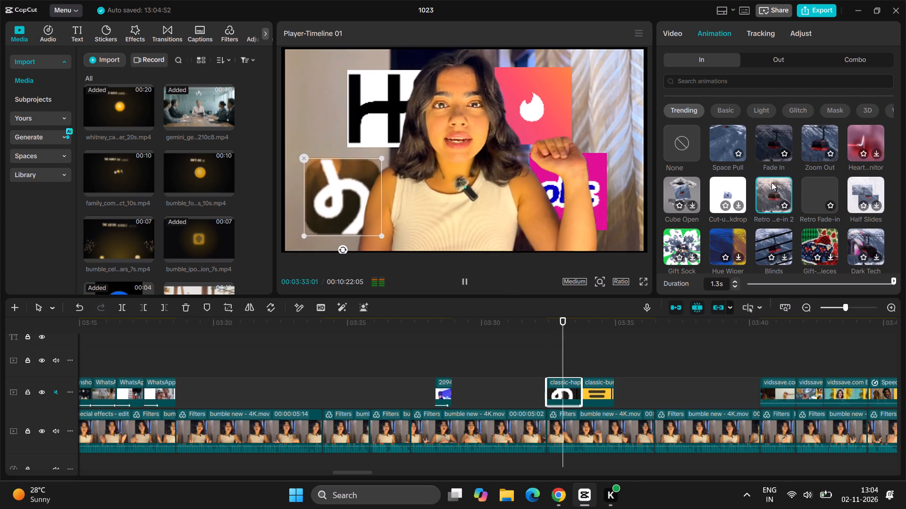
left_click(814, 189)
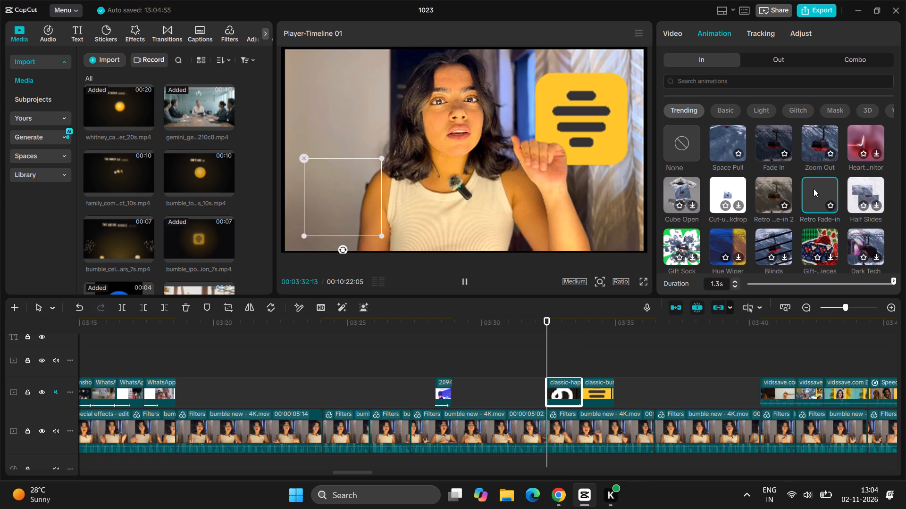
Apply the Retro Fade-in intro animation to the H logo clip and the okc logo clip on the upper tracks.
scroll(671, 403, "up", 2)
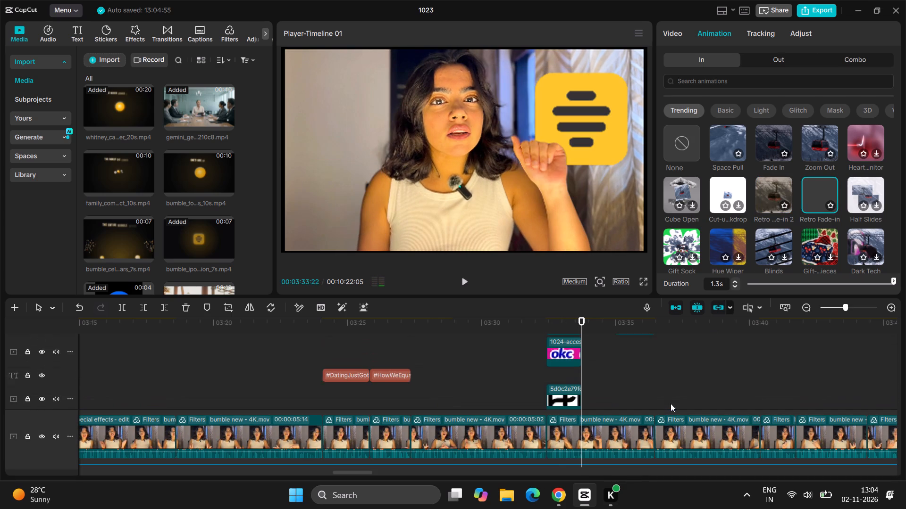
left_click_drag(580, 379, 570, 384)
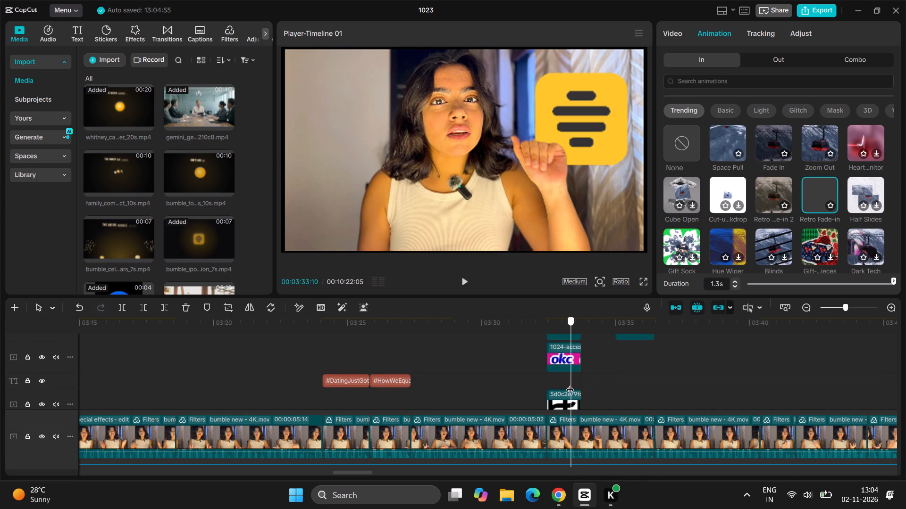
left_click_drag(570, 384, 570, 385)
left_click(566, 393)
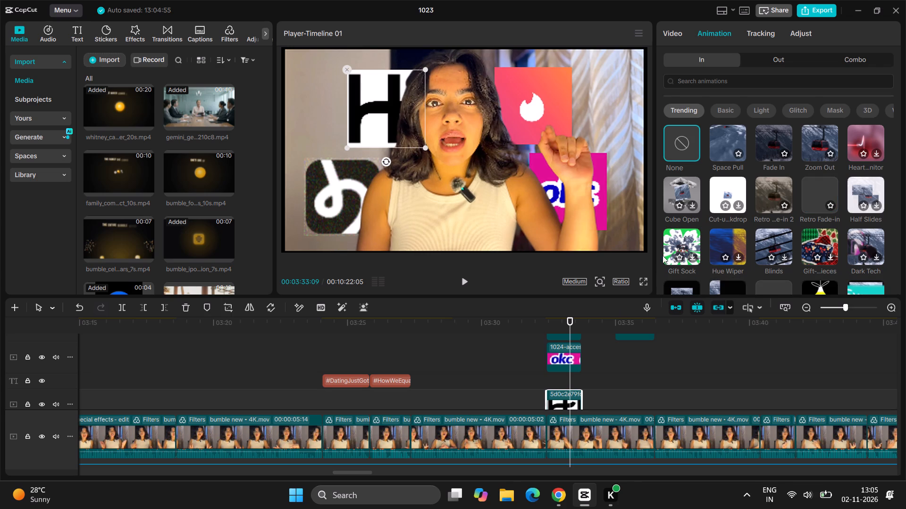
left_click(811, 195)
left_click(827, 189)
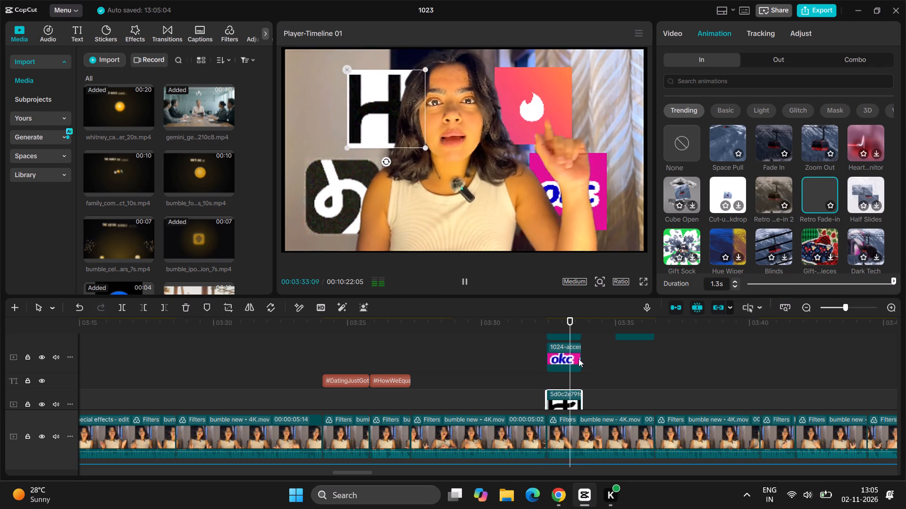
left_click(577, 360)
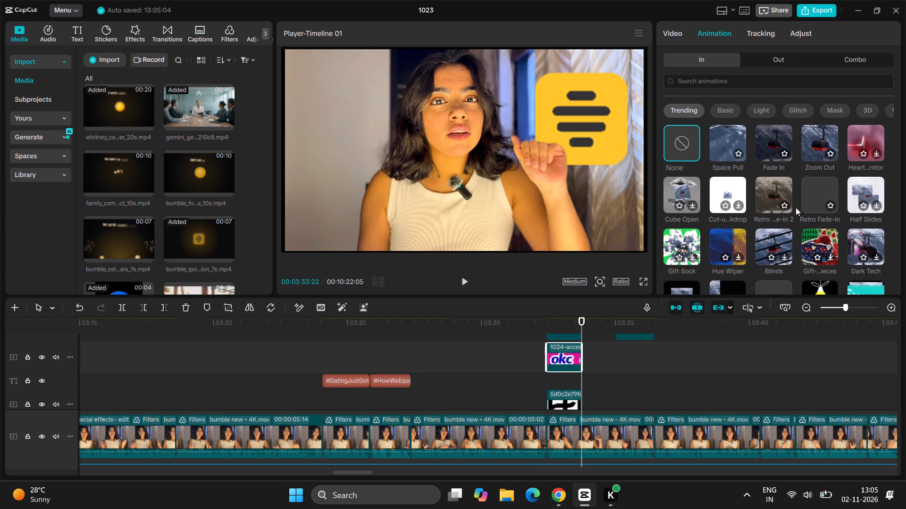
left_click(803, 204)
Apply the Retro Fade-in intro animation to the Tinder logo clip near 03:32 and preview it.
scroll(671, 395, "up", 1)
left_click(558, 349)
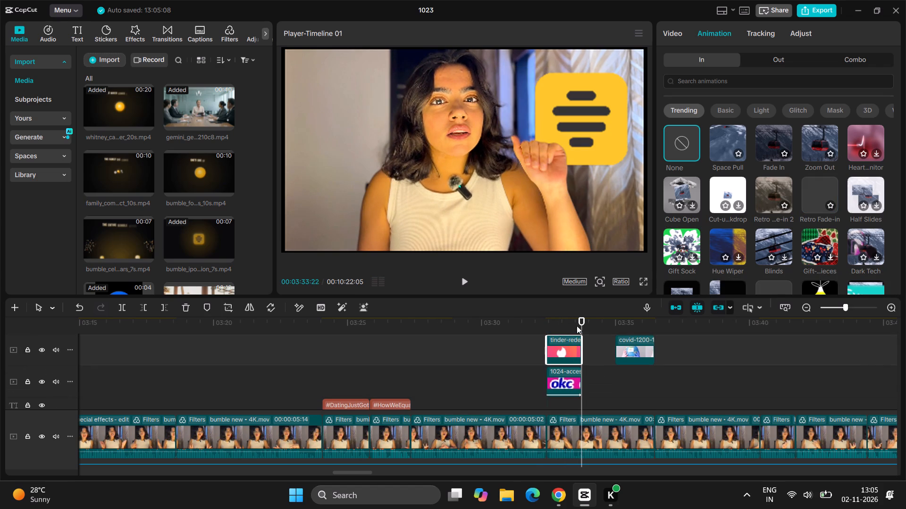
left_click(814, 193)
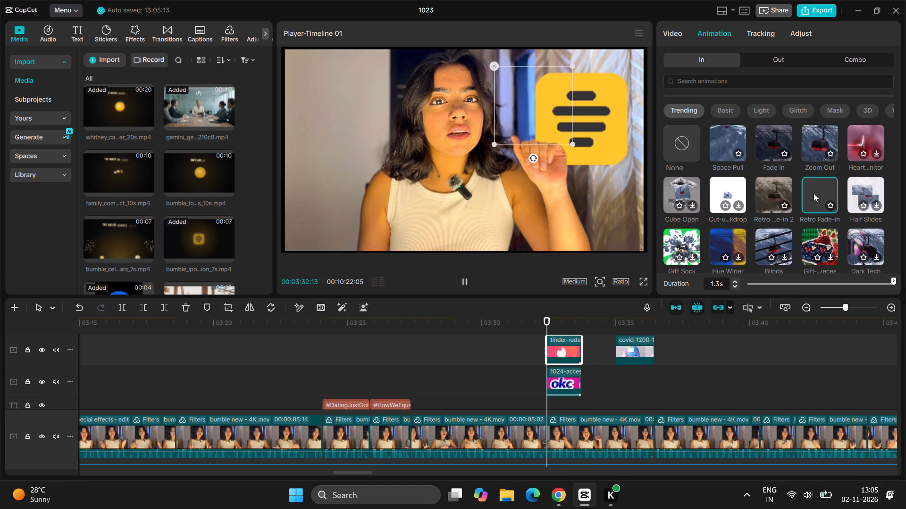
key("space")
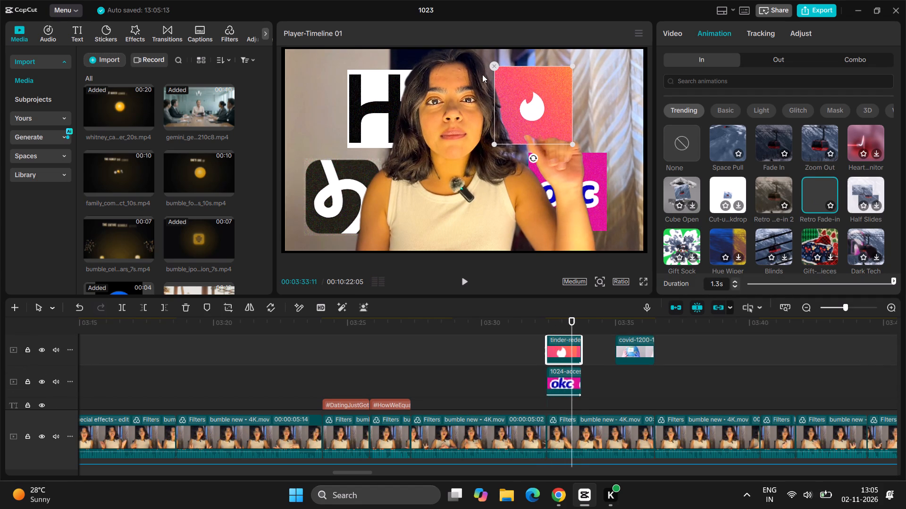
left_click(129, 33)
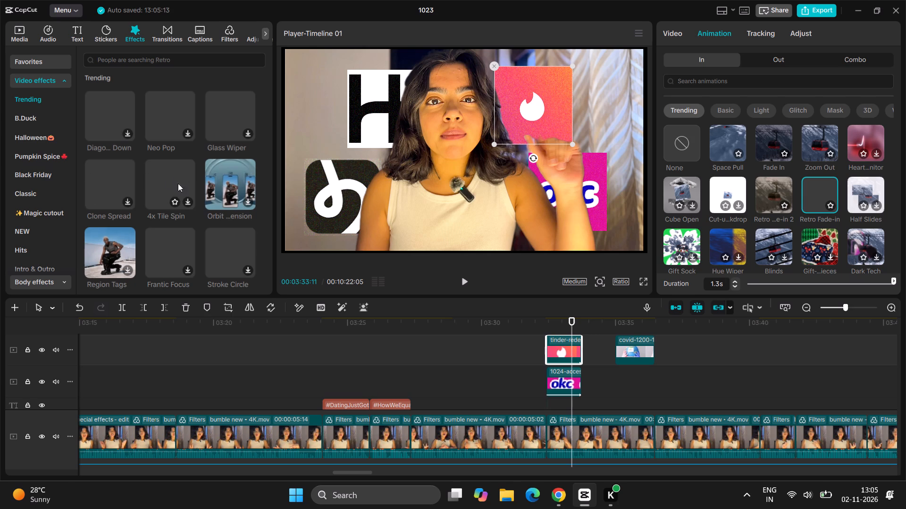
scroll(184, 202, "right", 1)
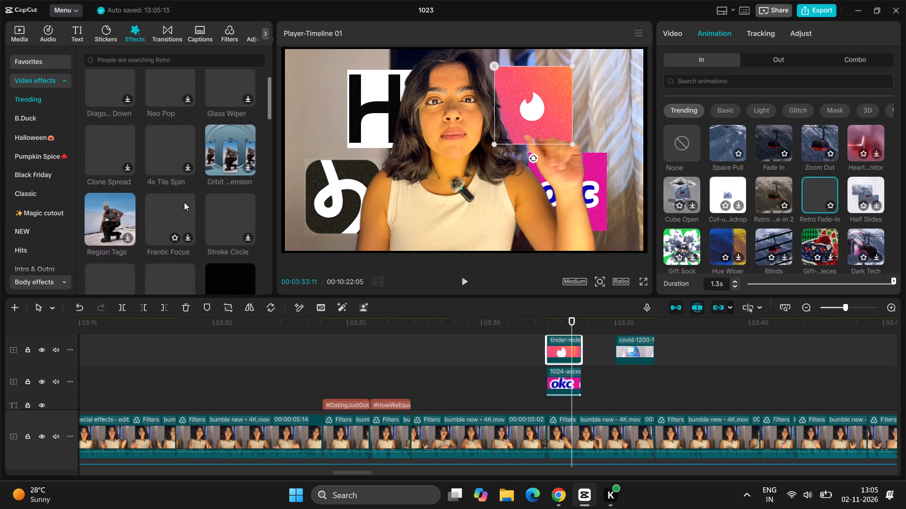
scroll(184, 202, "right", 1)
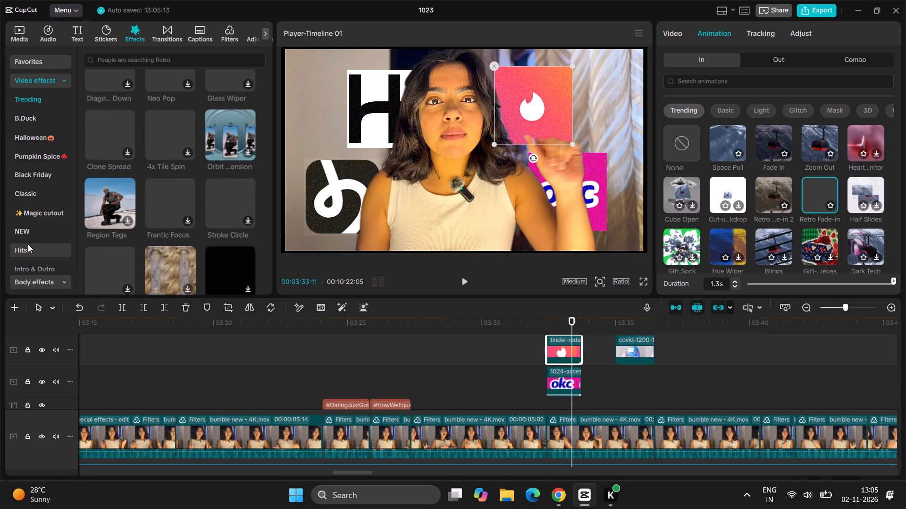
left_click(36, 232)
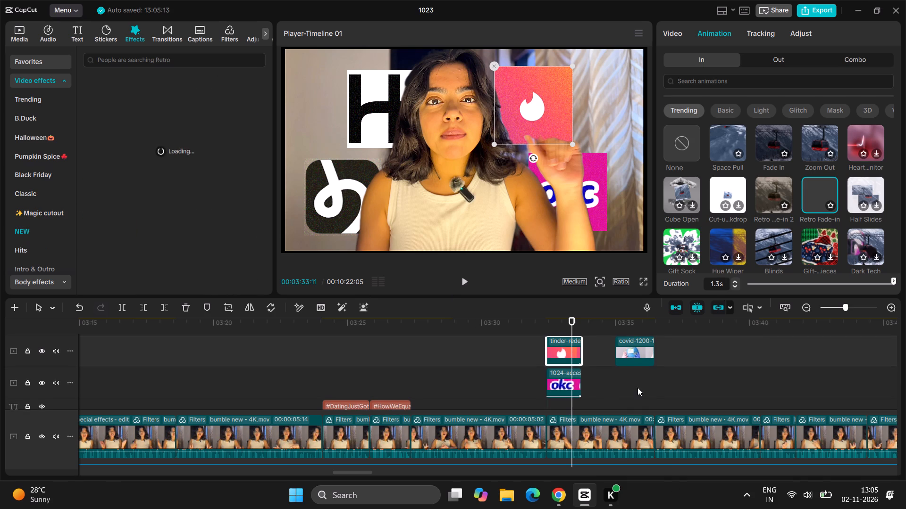
Add a Split mask to the "covid-1200" globe image clip near 03:35.
left_click(618, 330)
key("space")
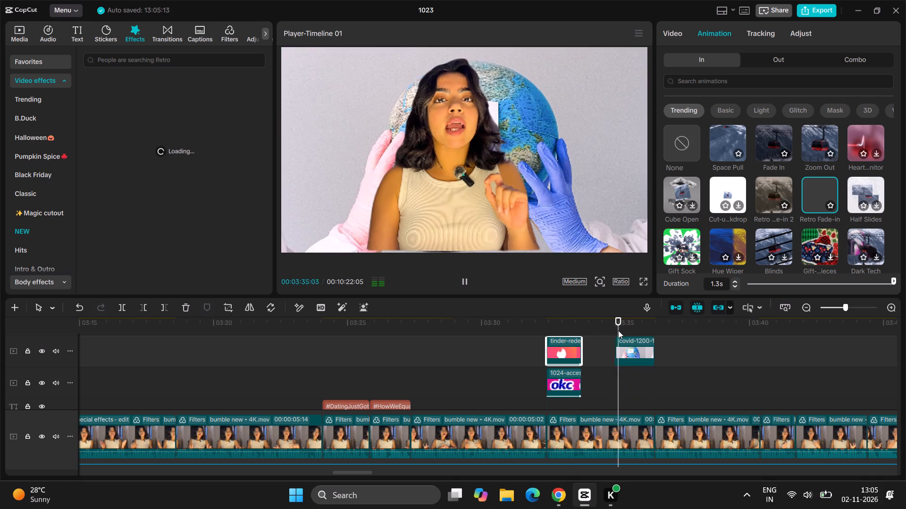
key("space")
scroll(667, 366, "up", 1)
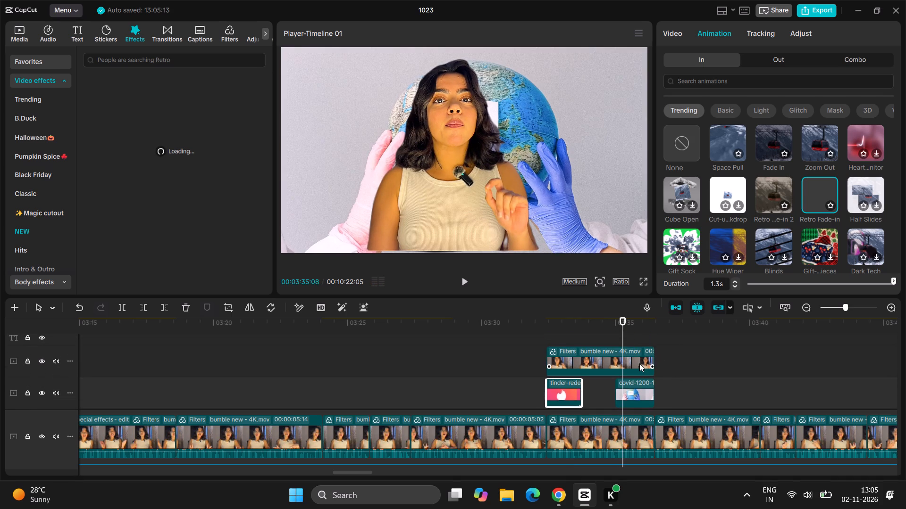
scroll(639, 363, "up", 4)
scroll(639, 363, "down", 1)
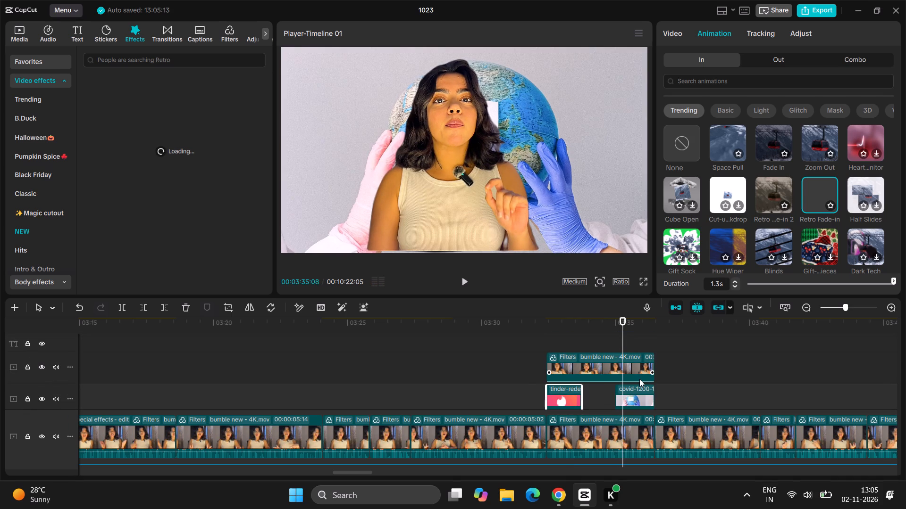
left_click(636, 392)
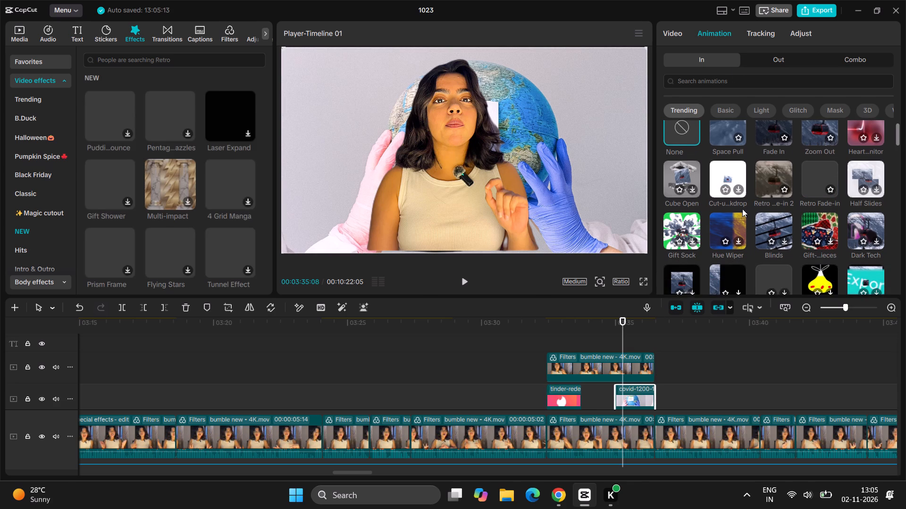
left_click(668, 28)
left_click(806, 58)
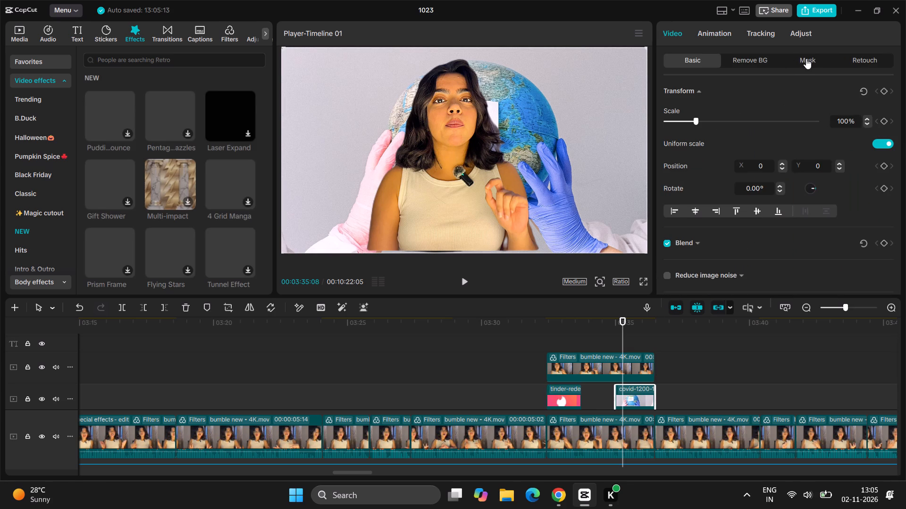
left_click(698, 108)
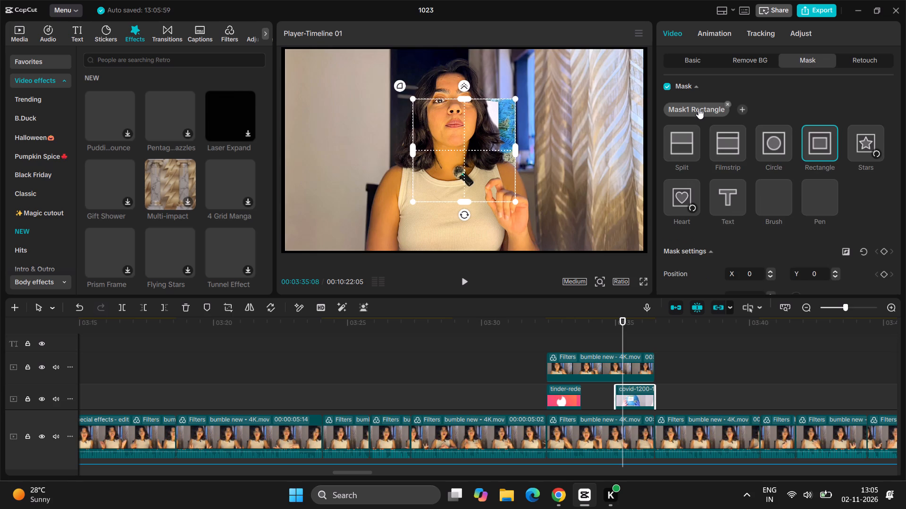
left_click(675, 152)
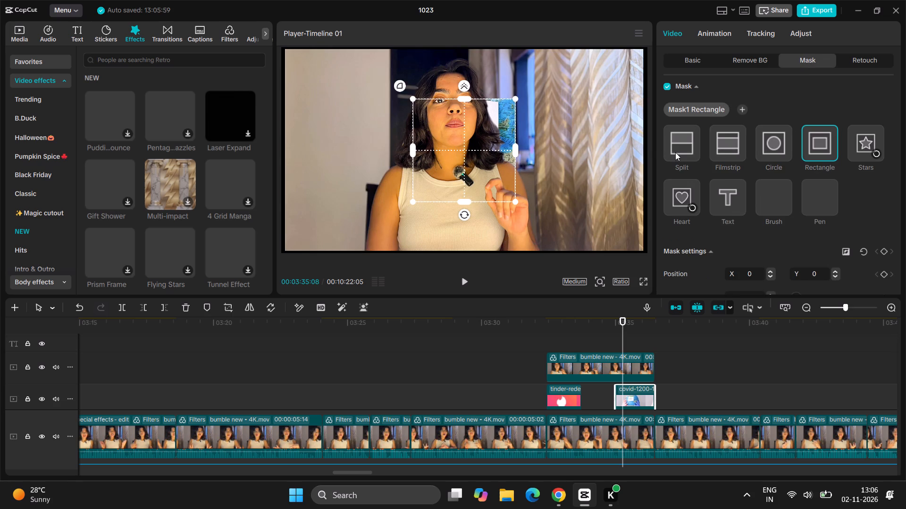
left_click(675, 152)
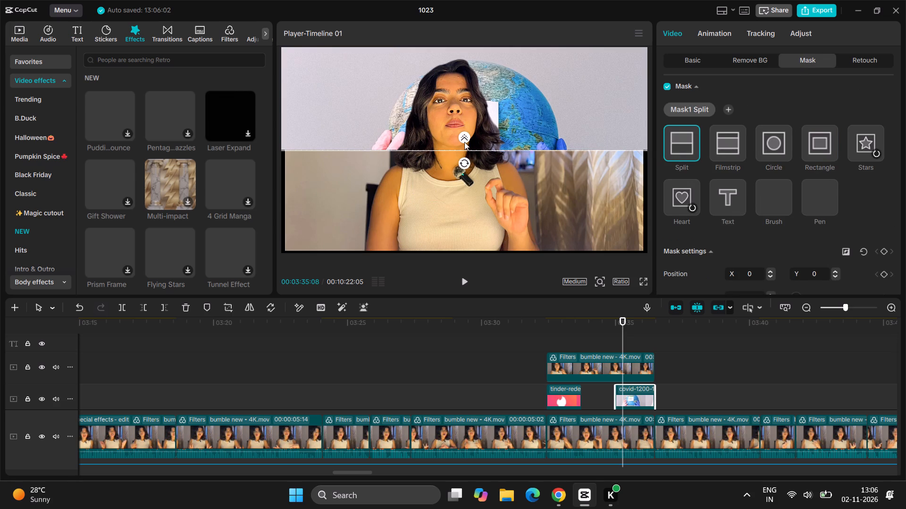
Feather the Split mask's edge heavily so the globe image blends gradually into the footage below.
left_click_drag(465, 142, 464, 8)
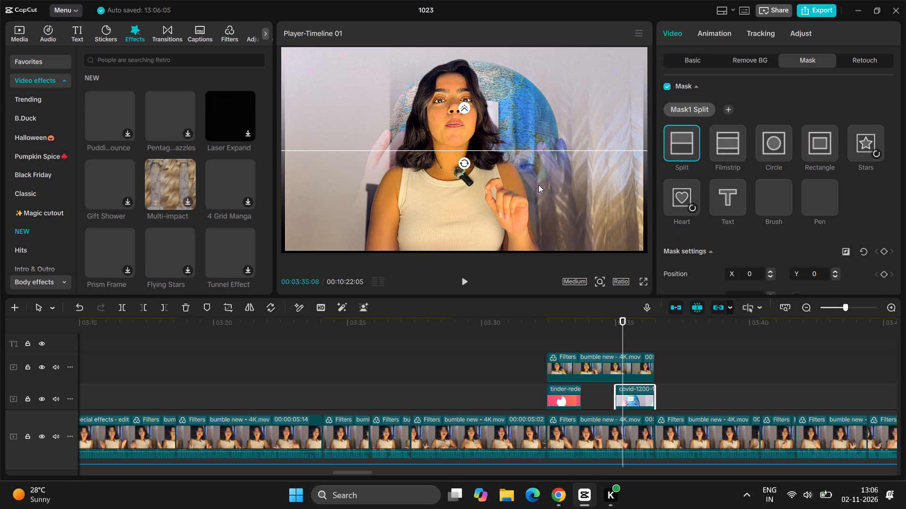
left_click_drag(538, 183, 489, 195)
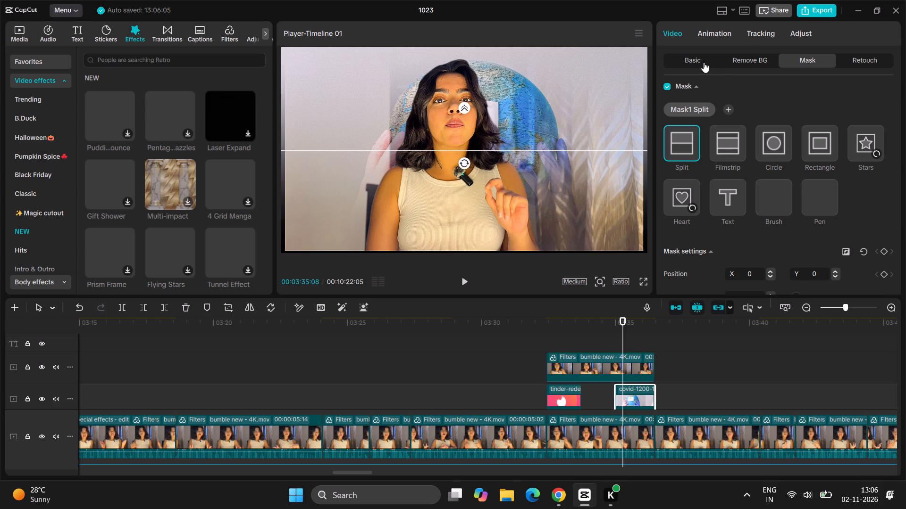
left_click(704, 62)
Turn on Stroke in the background removal of the presenter overlay clip at 03:32–03:36 and play that section back.
left_click(637, 364)
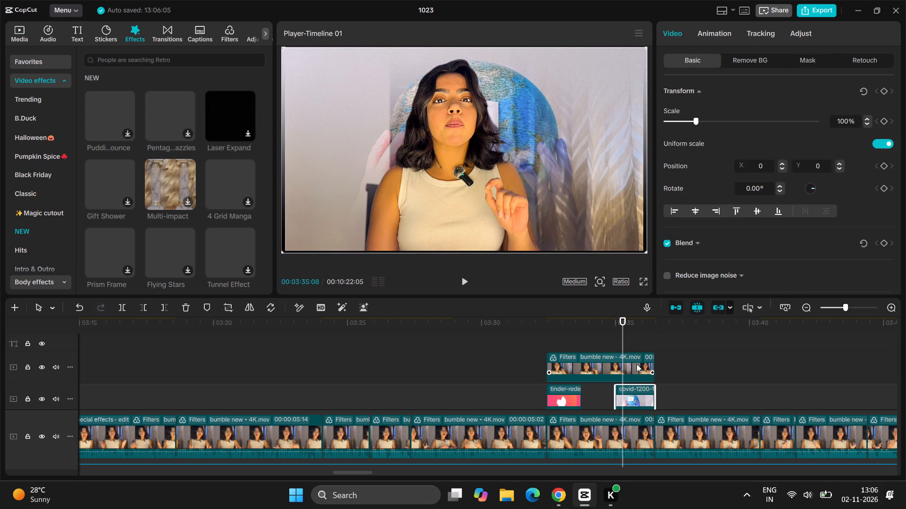
left_click_drag(623, 342, 616, 344)
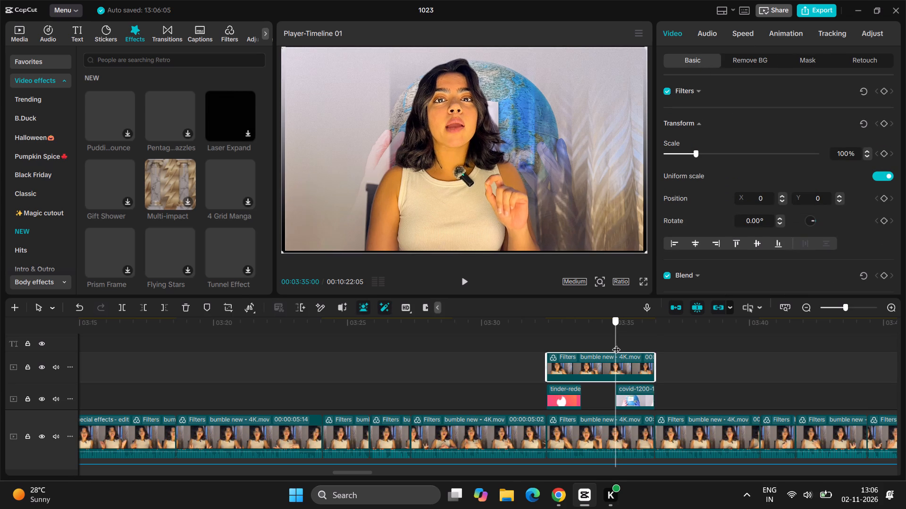
left_click_drag(616, 344, 615, 344)
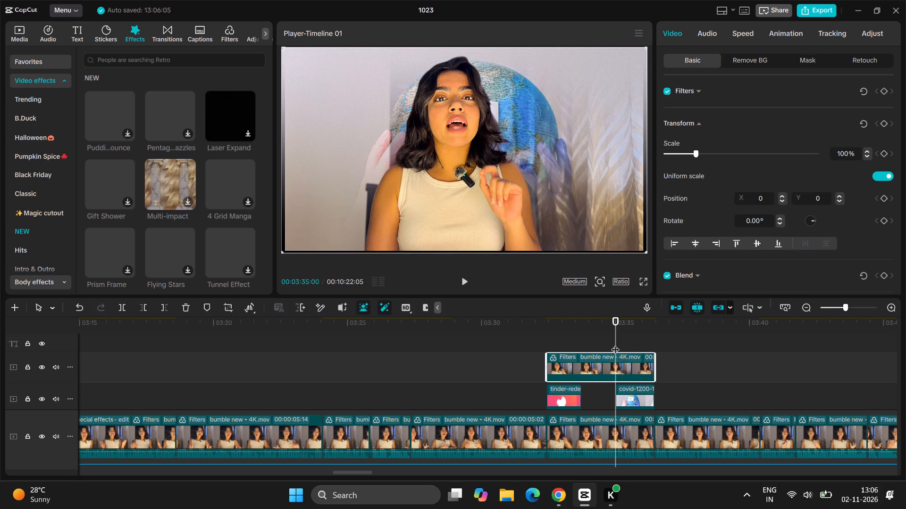
left_click(762, 64)
left_click(674, 111)
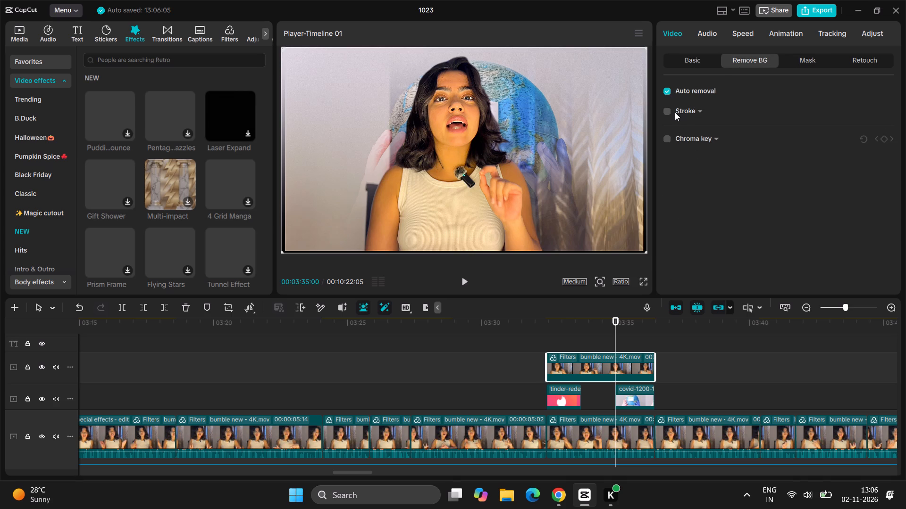
left_click(666, 111)
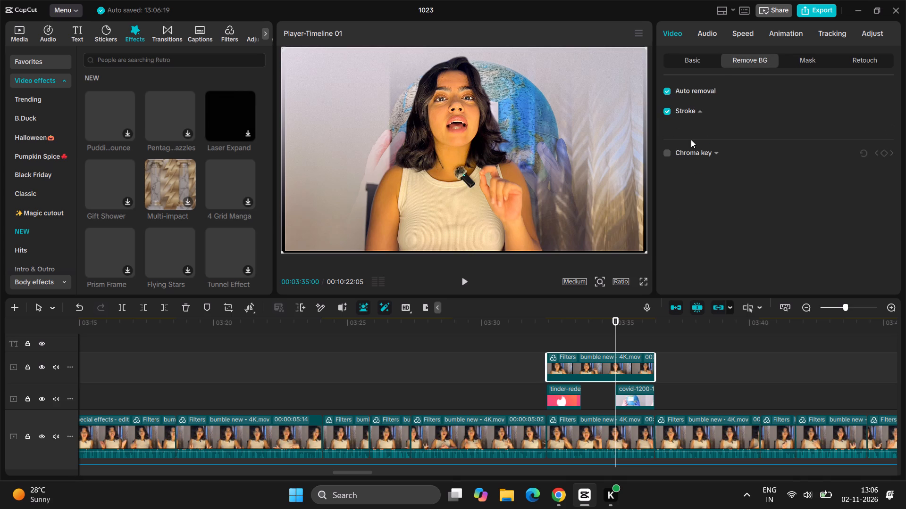
left_click(703, 114)
left_click(703, 114)
left_click_drag(618, 326, 565, 357)
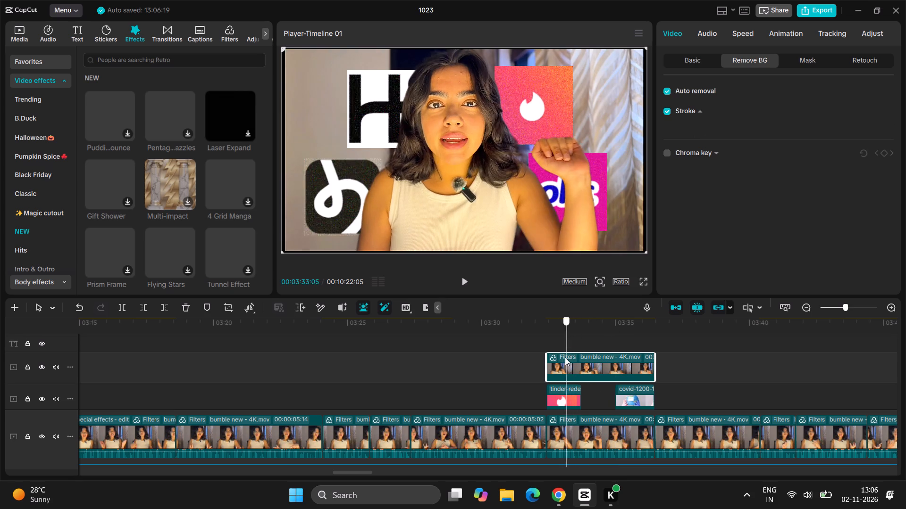
left_click_drag(565, 357, 560, 361)
key("space")
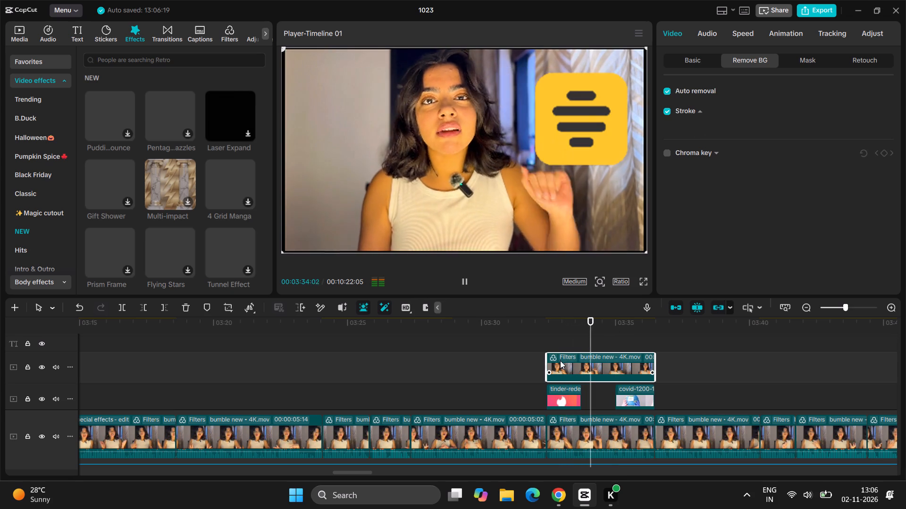
key("space")
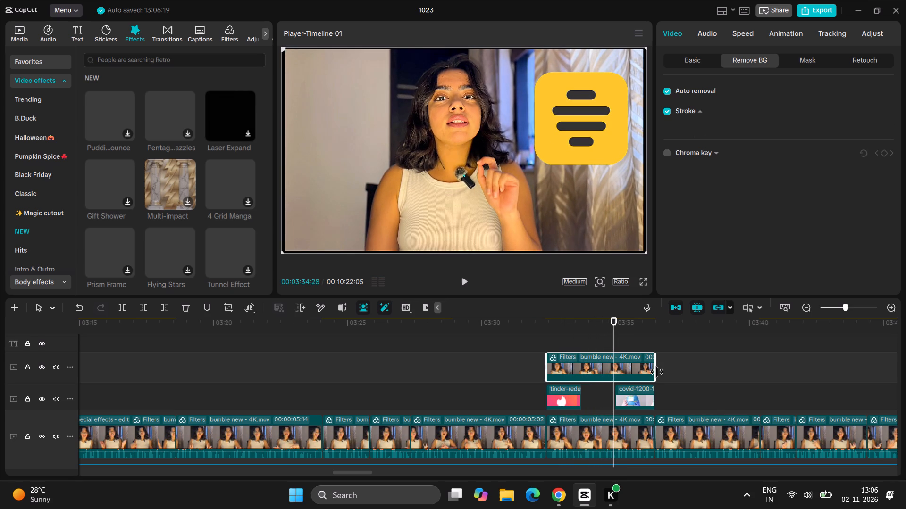
Apply the Zoom Out intro animation to the yellow Bumble logo clip near 03:34 and play it back.
scroll(655, 373, "up", 3)
scroll(655, 373, "down", 8)
right_click(655, 373)
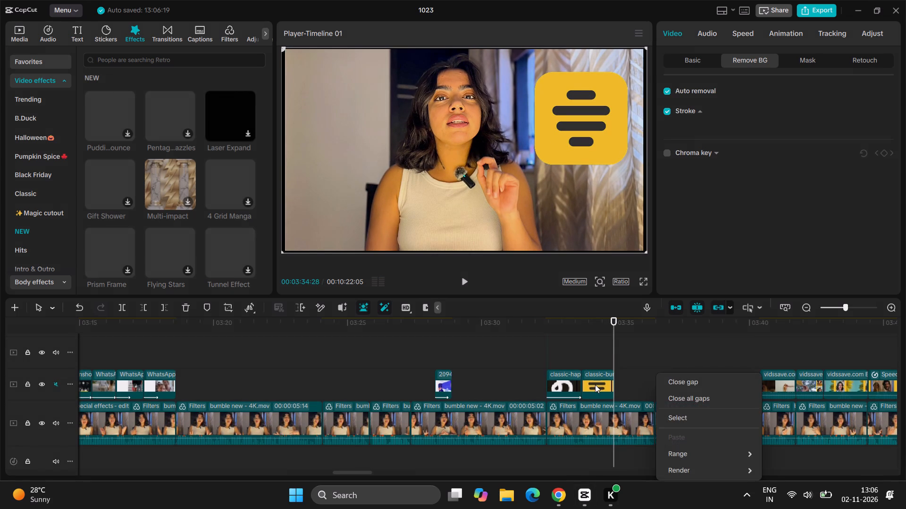
left_click(595, 385)
left_click(595, 385)
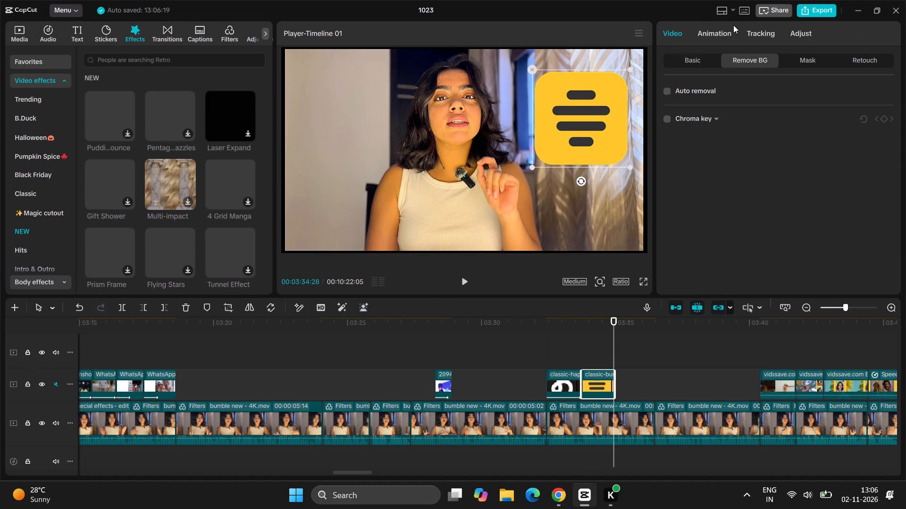
left_click(718, 32)
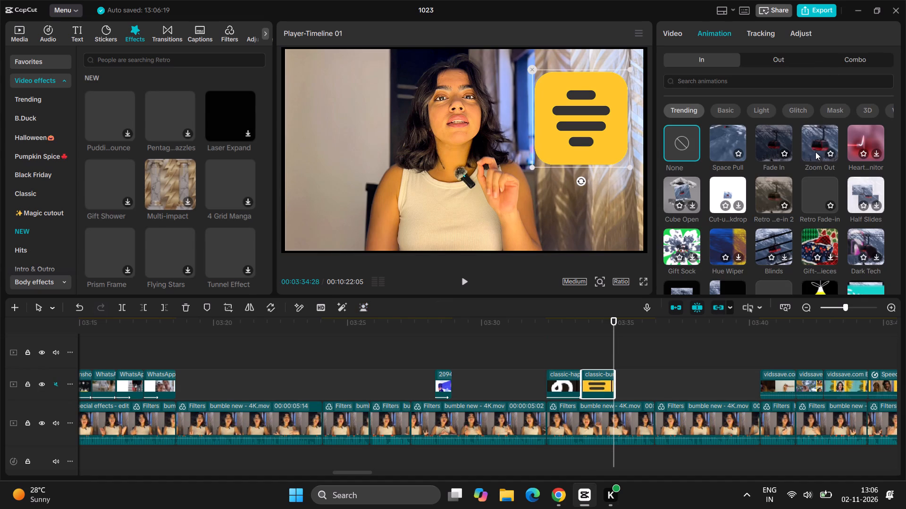
left_click(815, 147)
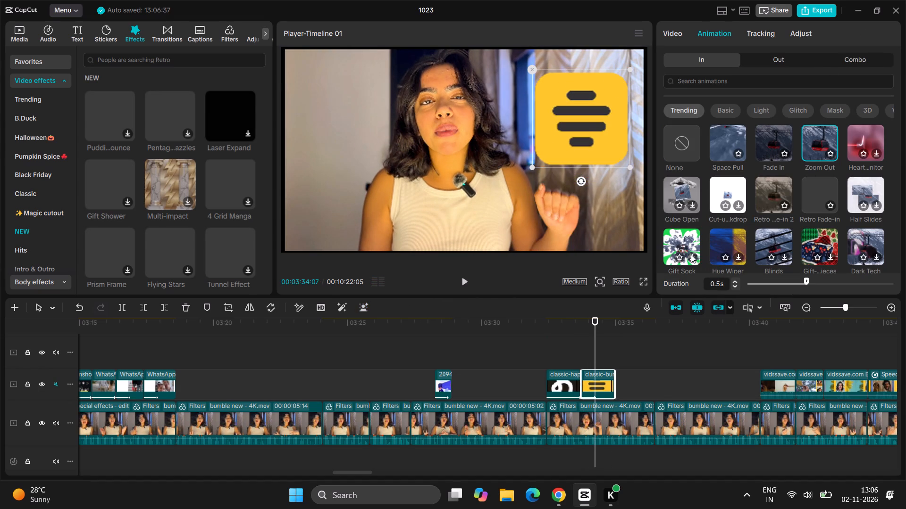
scroll(770, 250, "down", 1)
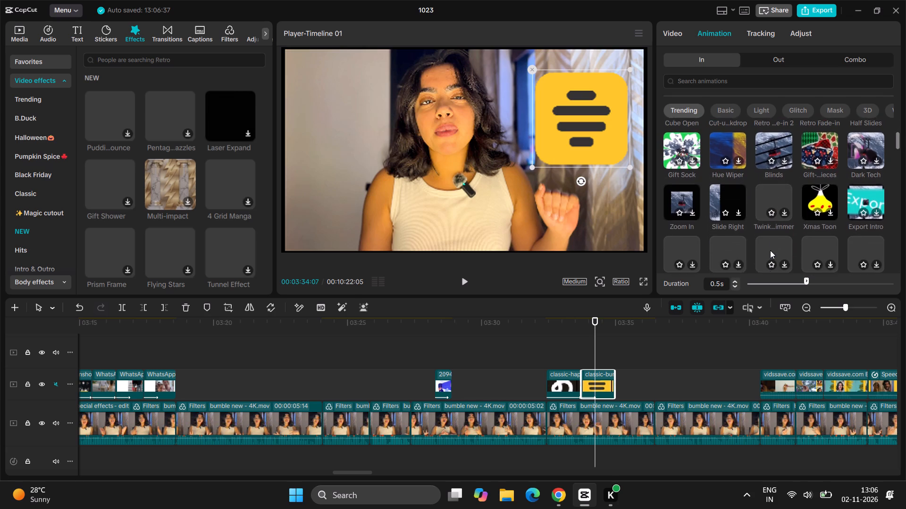
scroll(770, 250, "down", 1)
scroll(770, 250, "up", 1)
key("space")
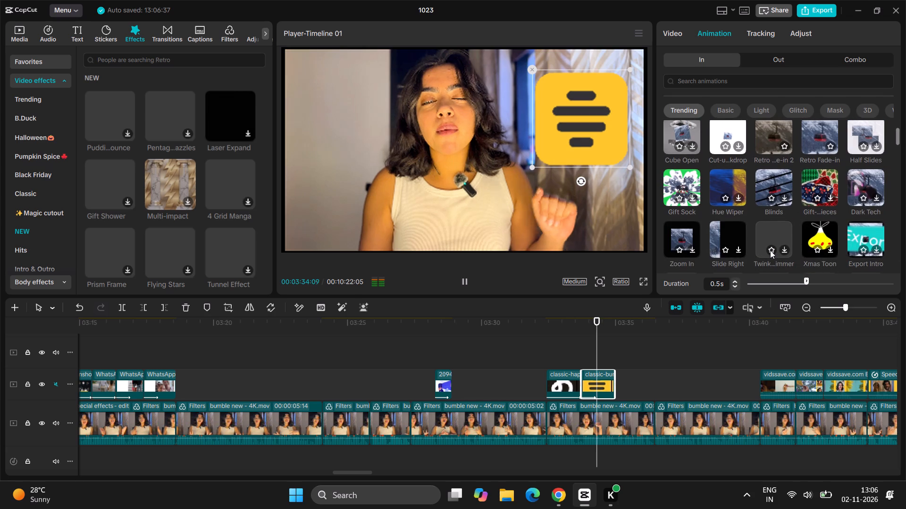
key("space")
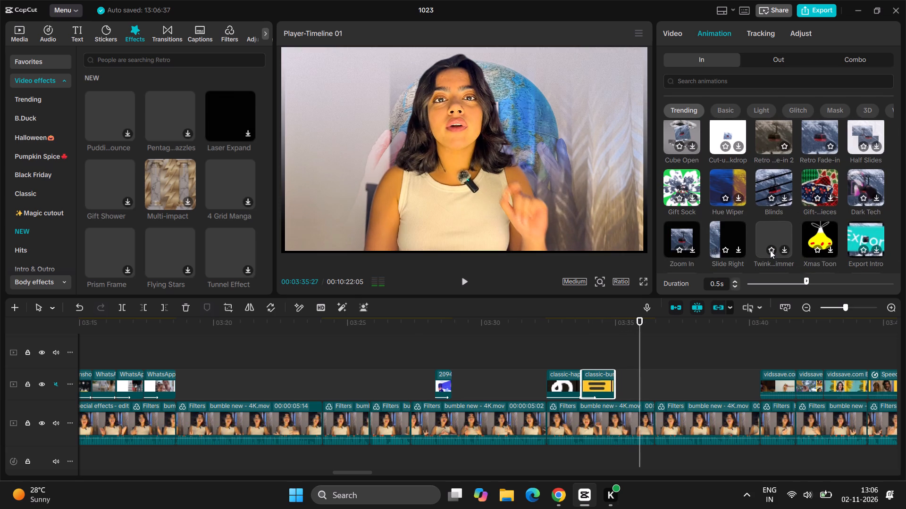
scroll(659, 367, "up", 3)
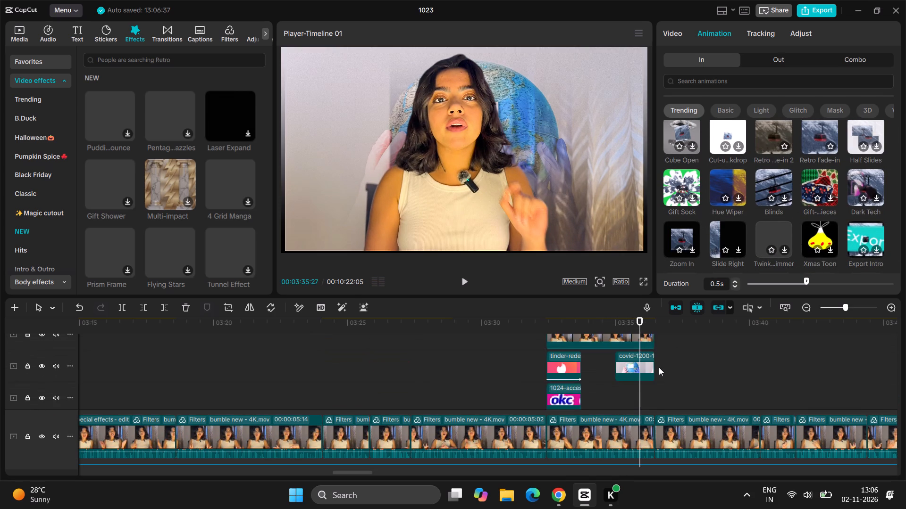
Try the Retro Fade-in intro animation on the "covid-1200" globe clip near 03:35, replace it with Zoom Out, and play on.
scroll(659, 367, "up", 1)
left_click(634, 338)
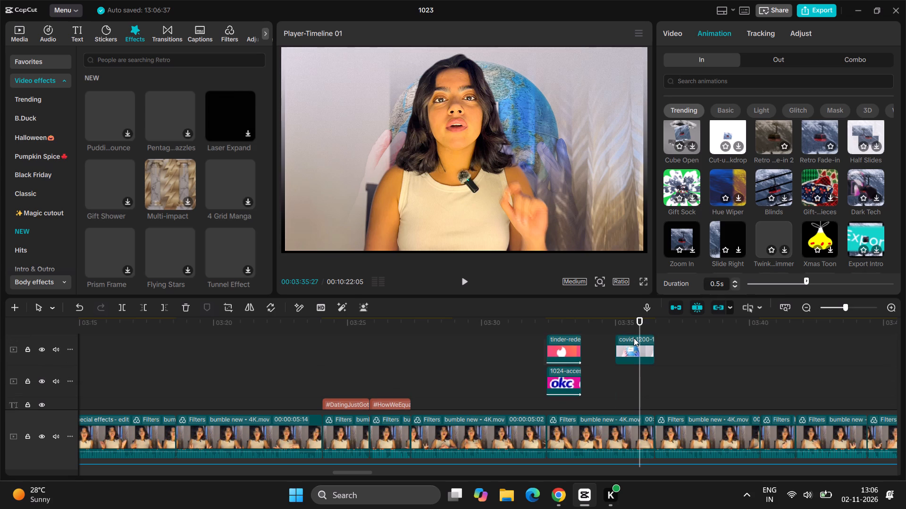
scroll(790, 182, "up", 1)
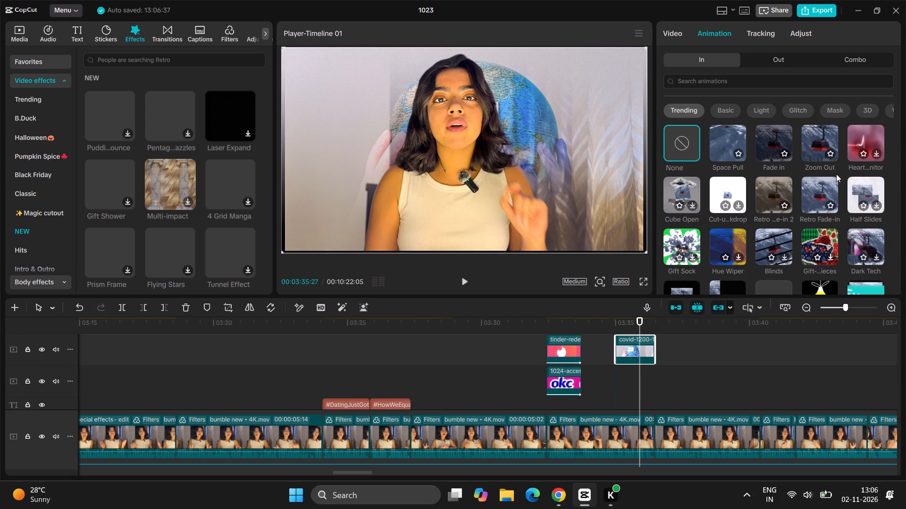
left_click(816, 187)
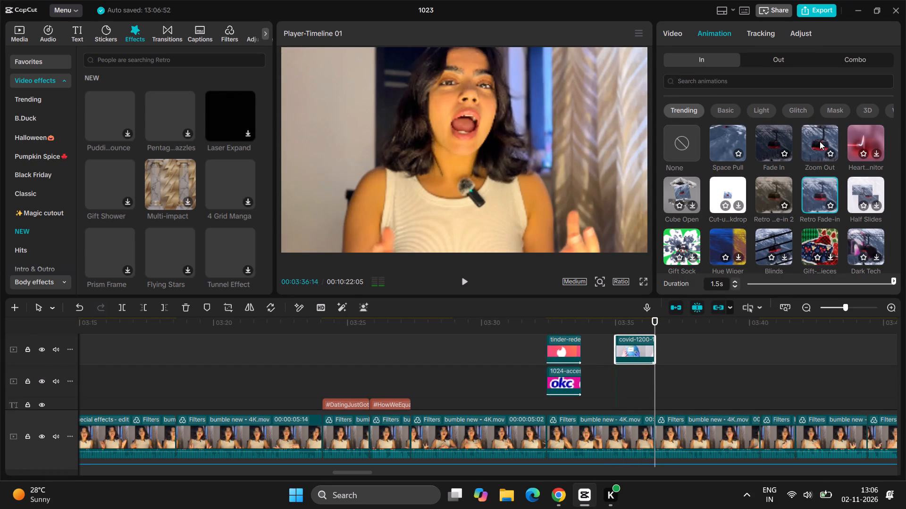
left_click(820, 141)
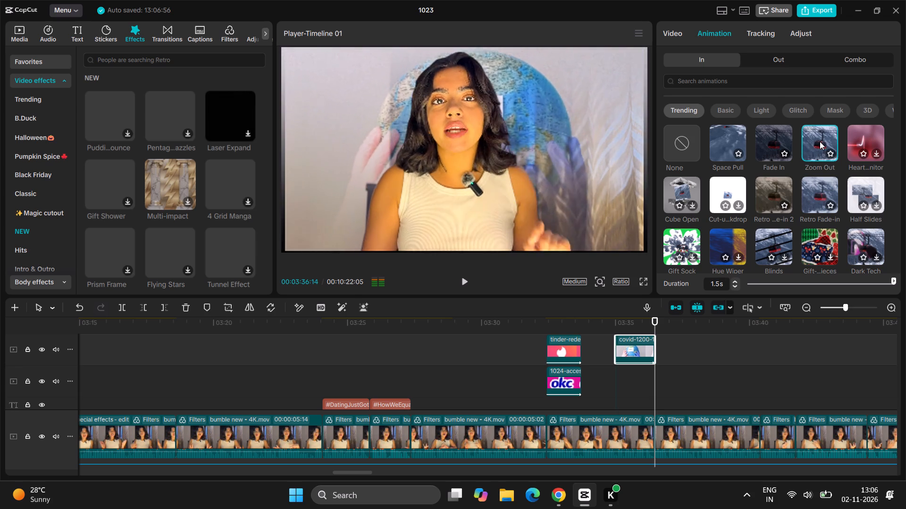
key("space")
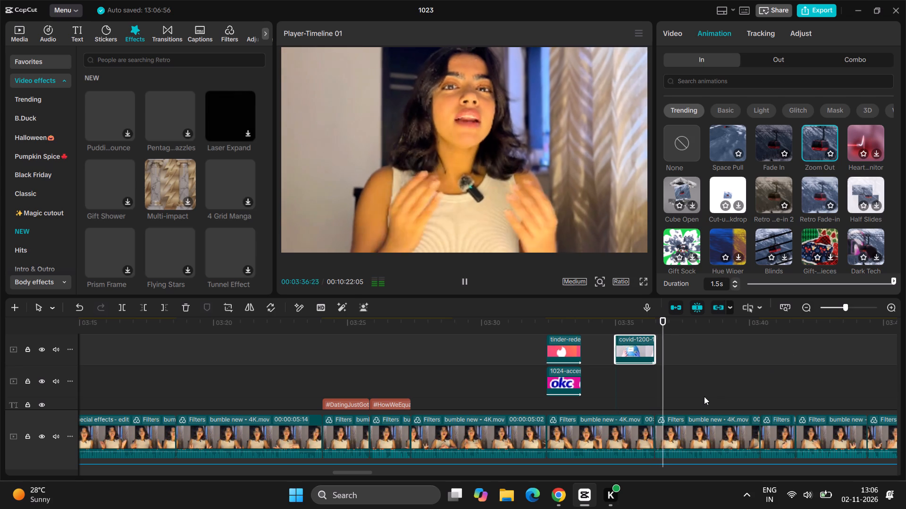
Apply the Retro Fade-in 2 intro animation to the "Love will find a way" overlay clip near 03:41 and play it back.
scroll(704, 396, "left", 1)
scroll(704, 396, "down", 3)
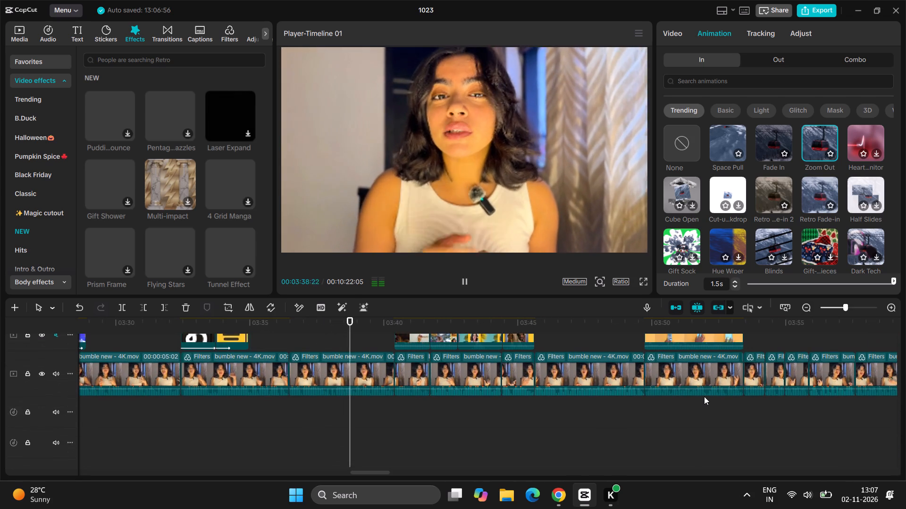
scroll(704, 396, "up", 1)
scroll(704, 396, "left", 1)
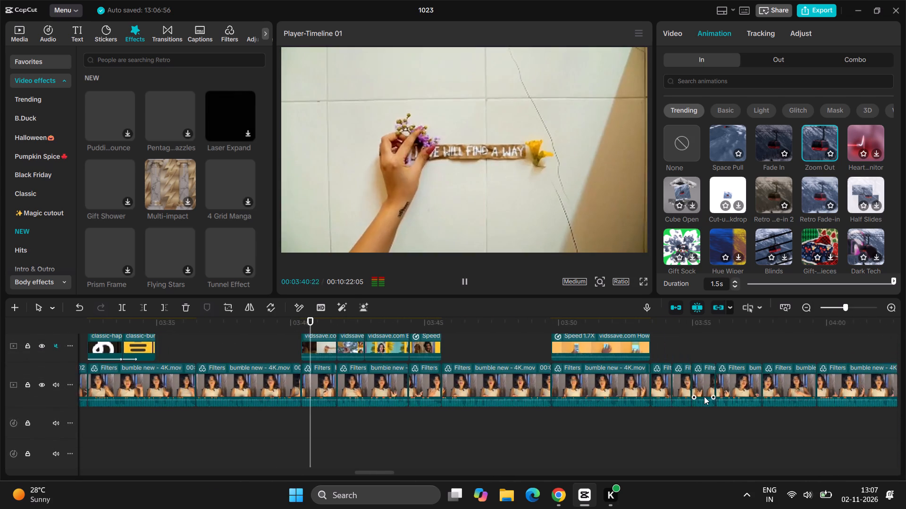
scroll(704, 396, "left", 1)
scroll(704, 396, "right", 1)
left_click(666, 386)
key("space")
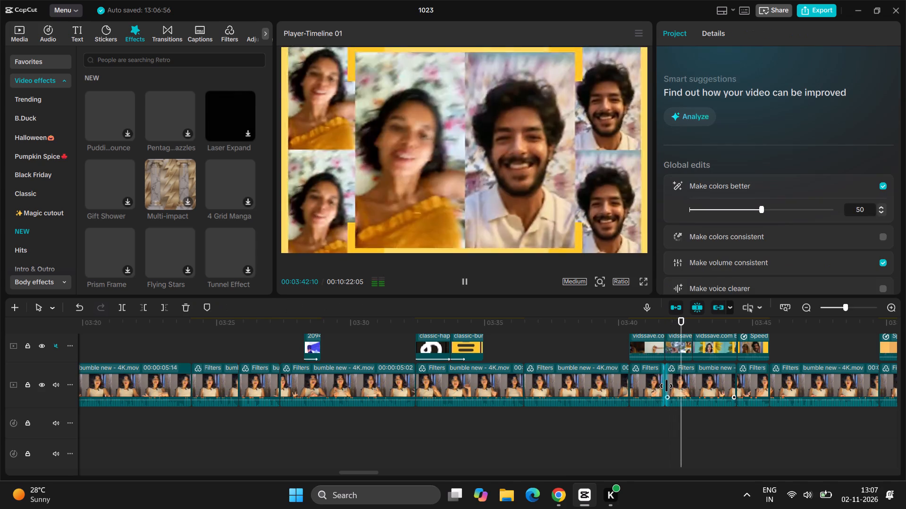
key("space")
left_click(646, 343)
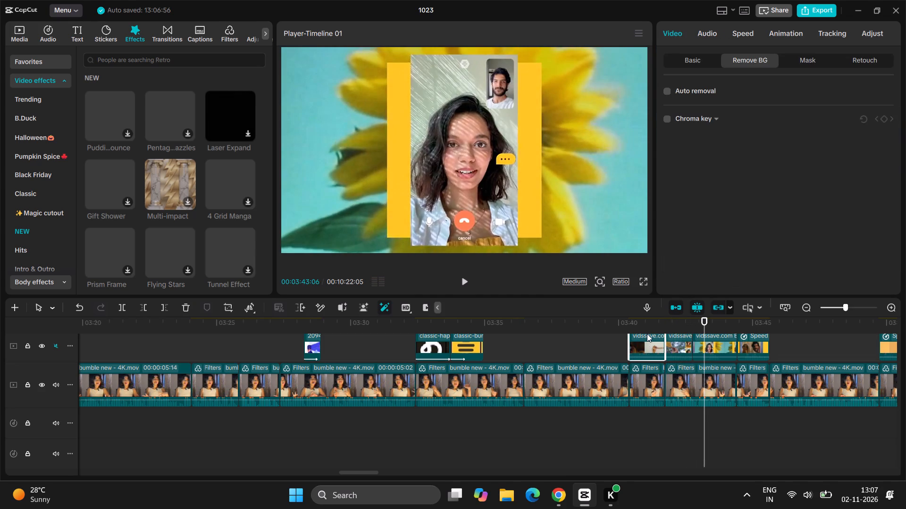
left_click(648, 330)
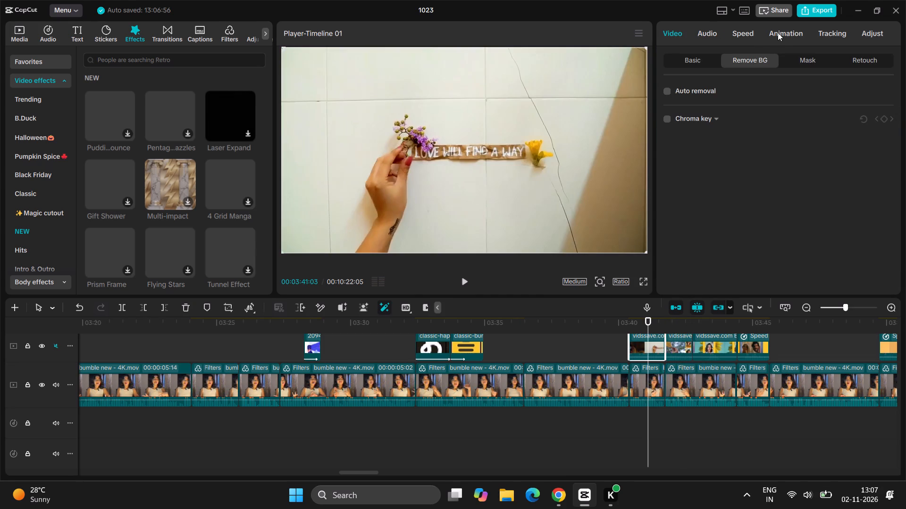
left_click(780, 31)
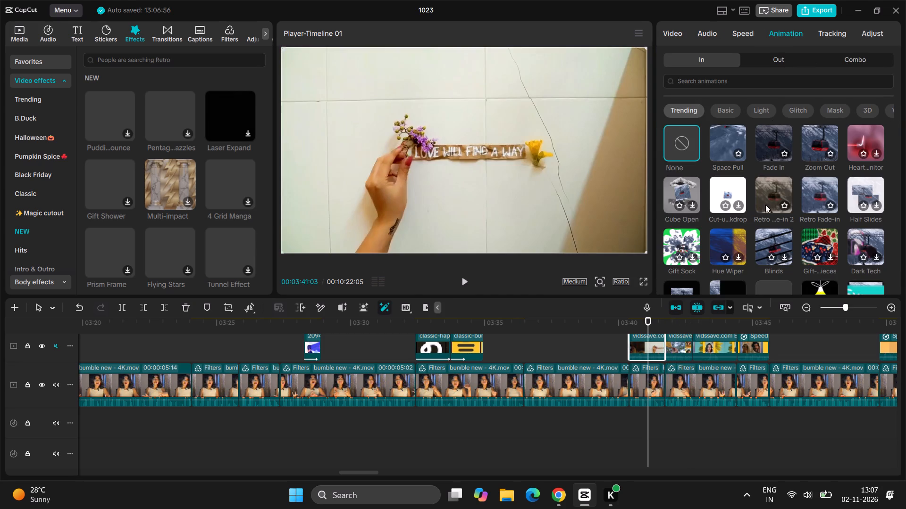
scroll(773, 208, "down", 1)
scroll(773, 208, "up", 1)
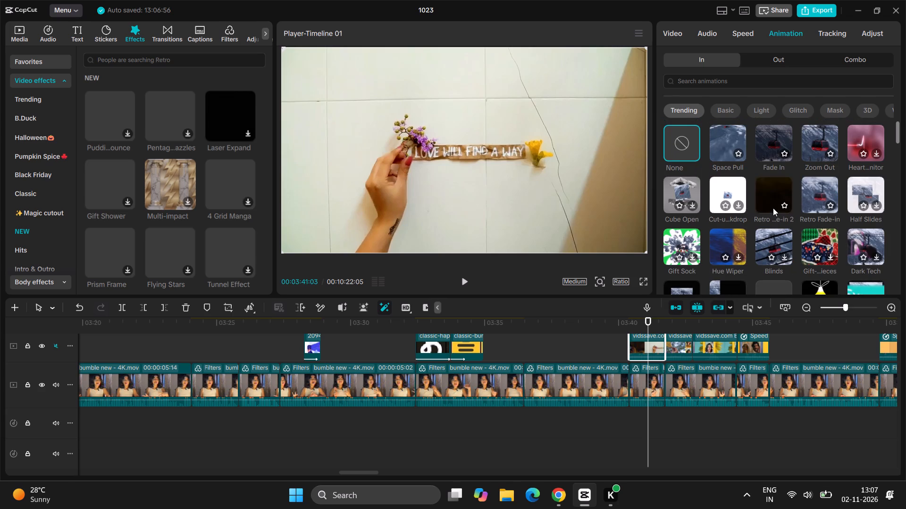
scroll(773, 208, "up", 1)
left_click(772, 201)
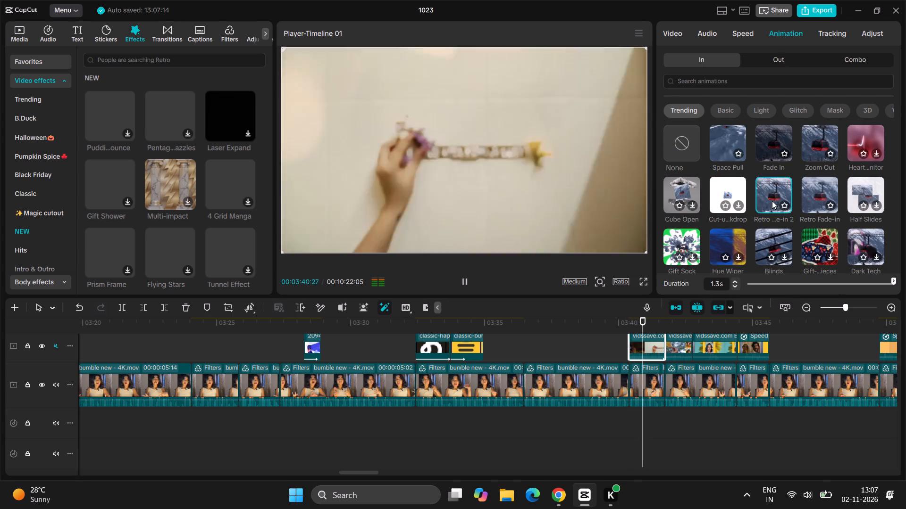
key("space")
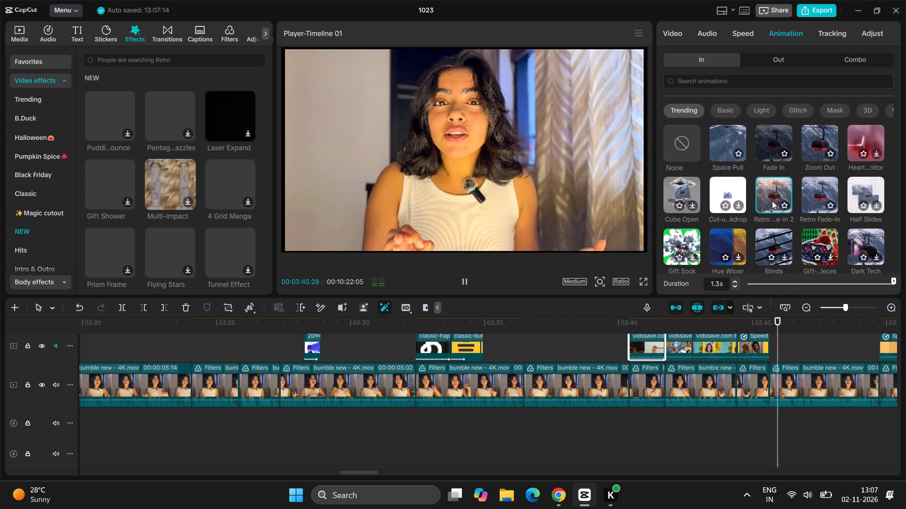
Apply the Zoom Out intro animation to the Speed 1.7X hand-and-phone overlay clip near 03:50 and play it back.
scroll(878, 414, "left", 1)
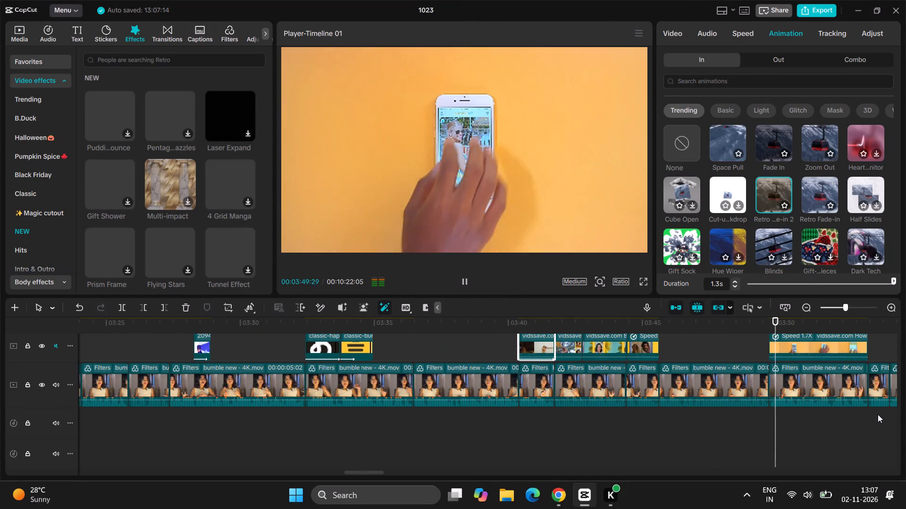
key("space")
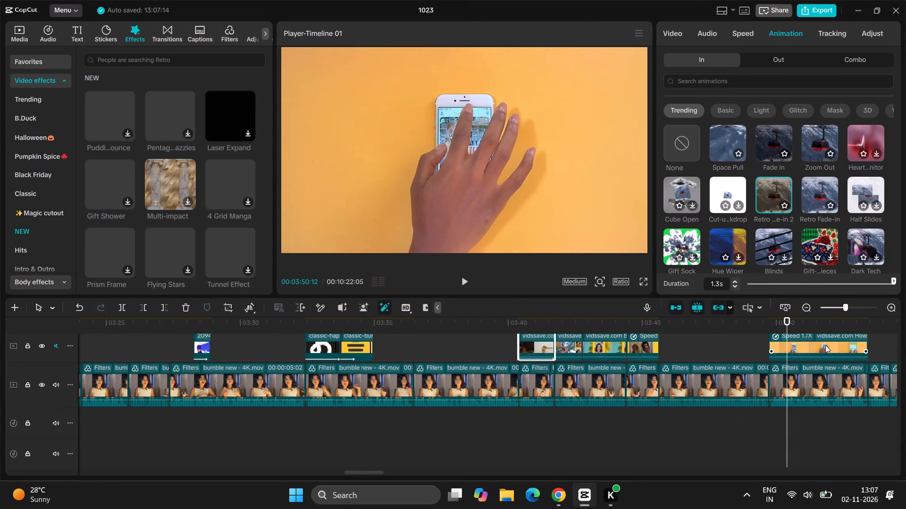
left_click(825, 345)
left_click(815, 136)
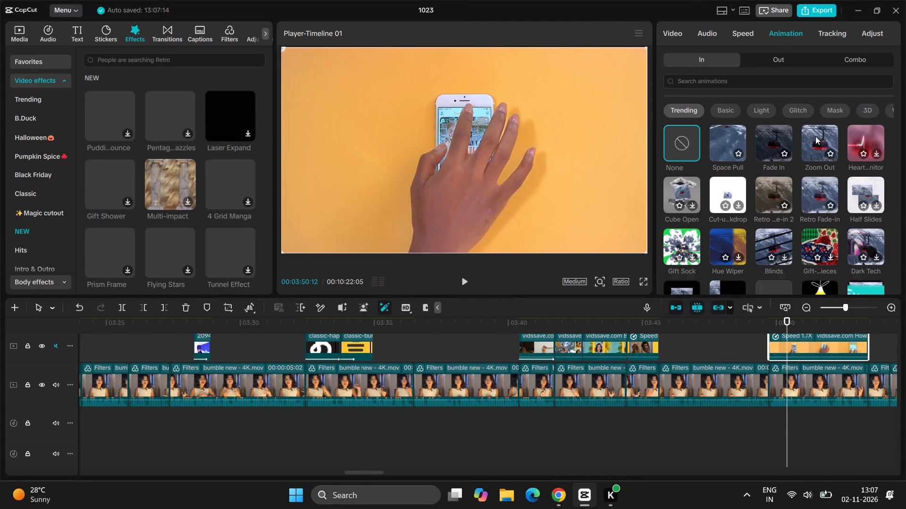
key("space")
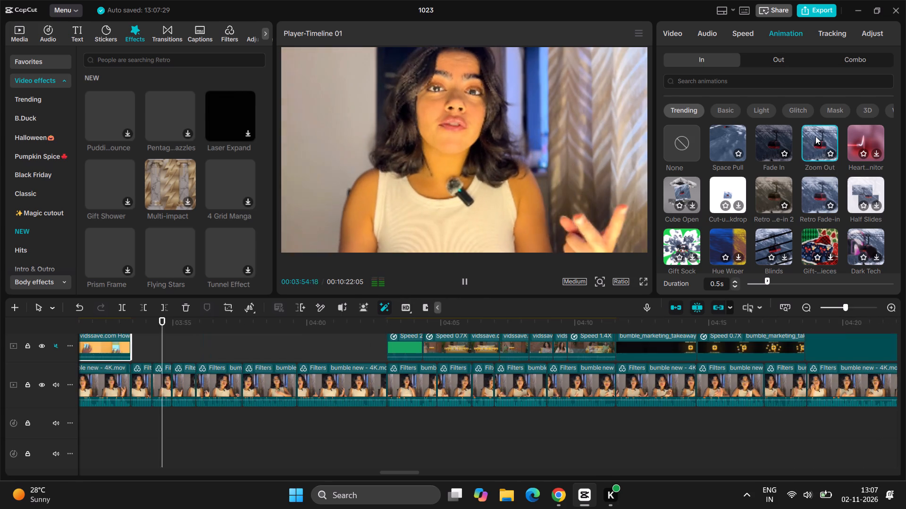
key("space")
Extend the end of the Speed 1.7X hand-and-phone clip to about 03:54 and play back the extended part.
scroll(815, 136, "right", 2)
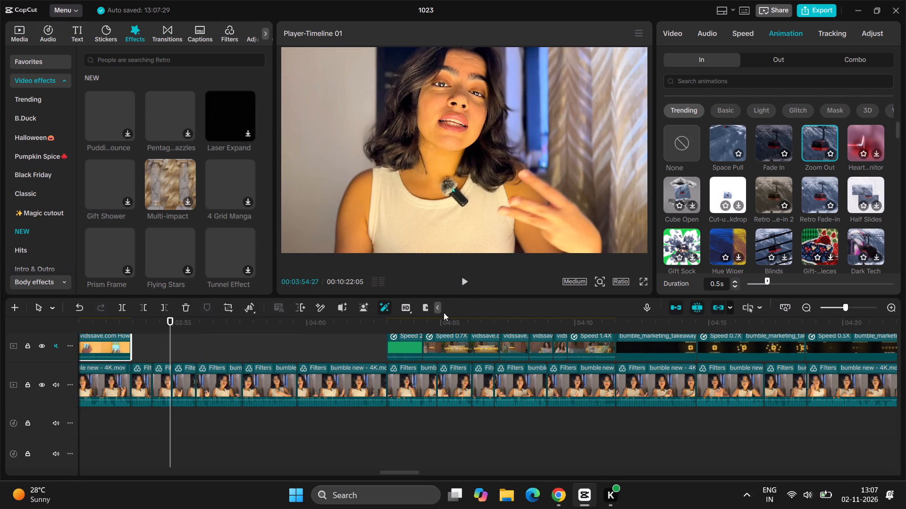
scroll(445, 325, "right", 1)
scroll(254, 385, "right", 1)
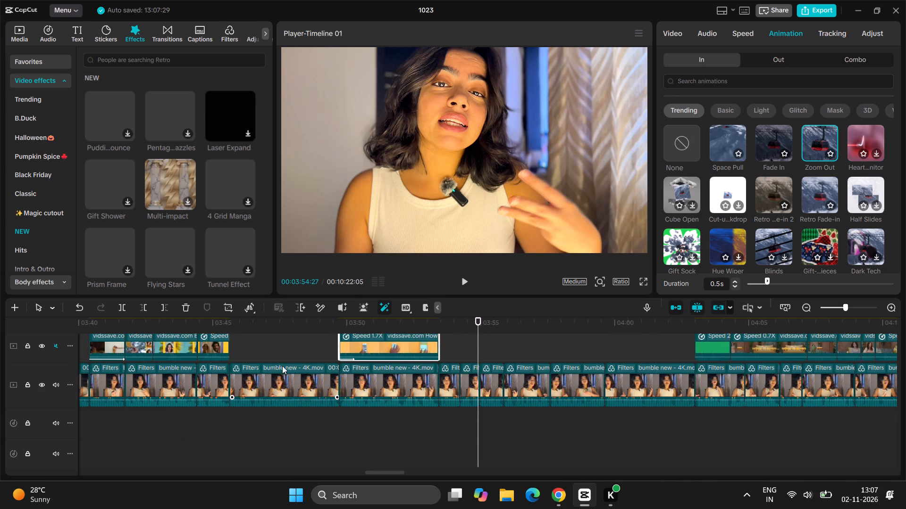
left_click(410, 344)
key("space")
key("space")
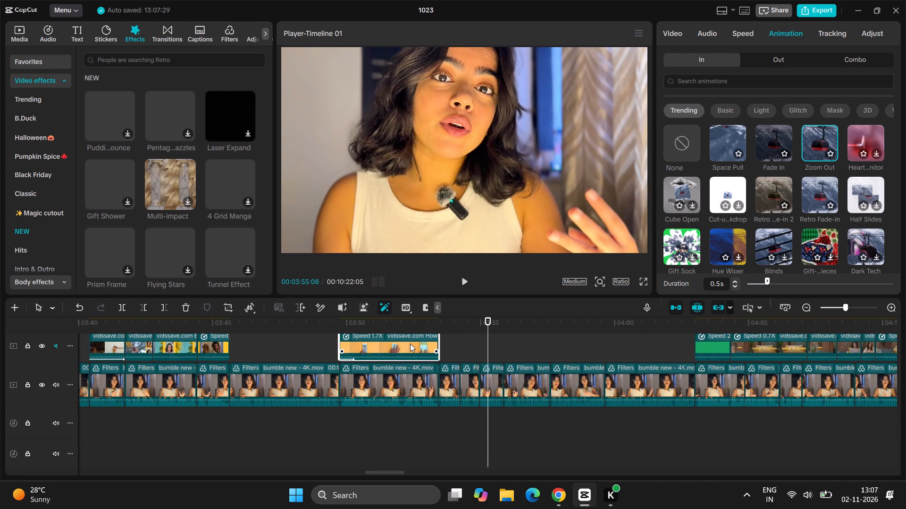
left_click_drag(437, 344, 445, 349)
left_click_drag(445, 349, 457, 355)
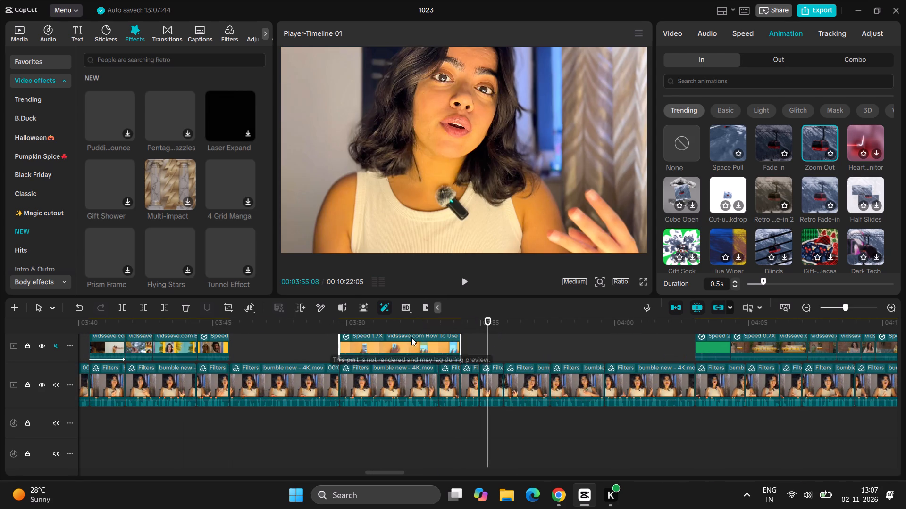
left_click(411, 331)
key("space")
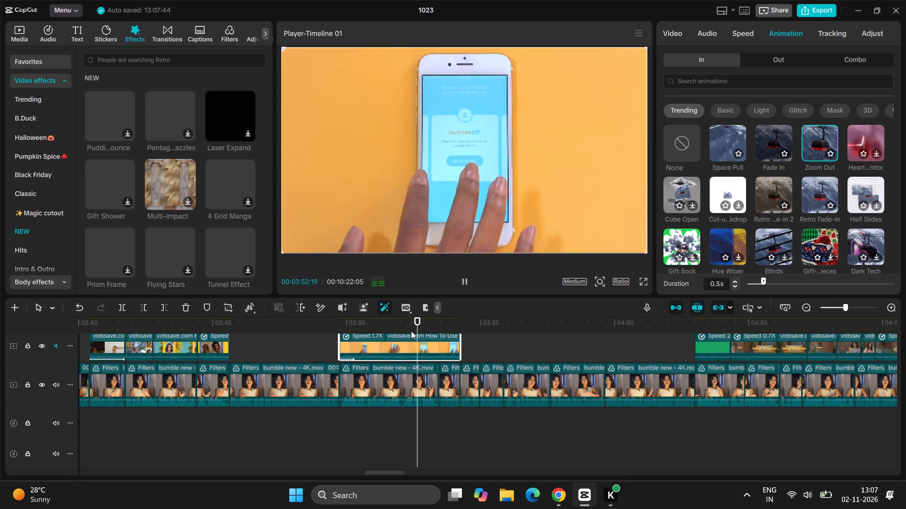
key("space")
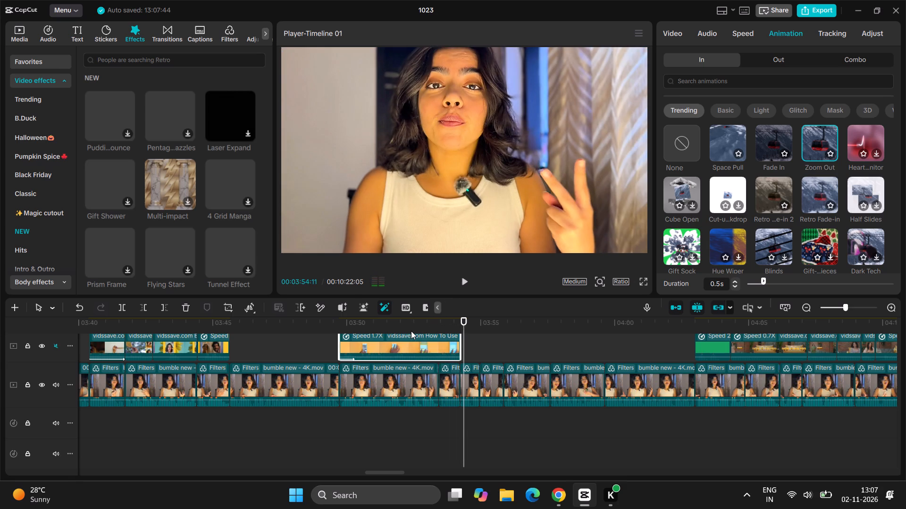
Adjust the end of the Speed 1.7X hand-and-phone clip to about 03:53:20 and resume playback.
left_click_drag(462, 342, 444, 346)
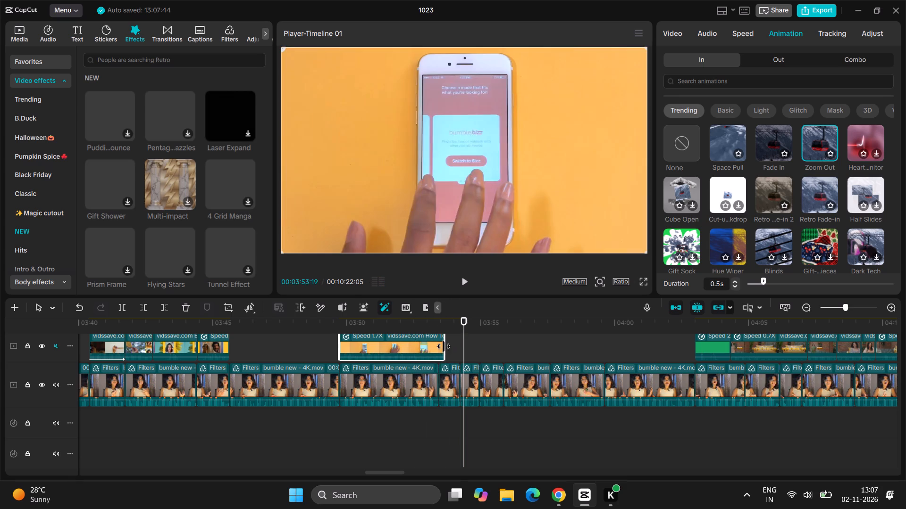
left_click_drag(444, 346, 445, 347)
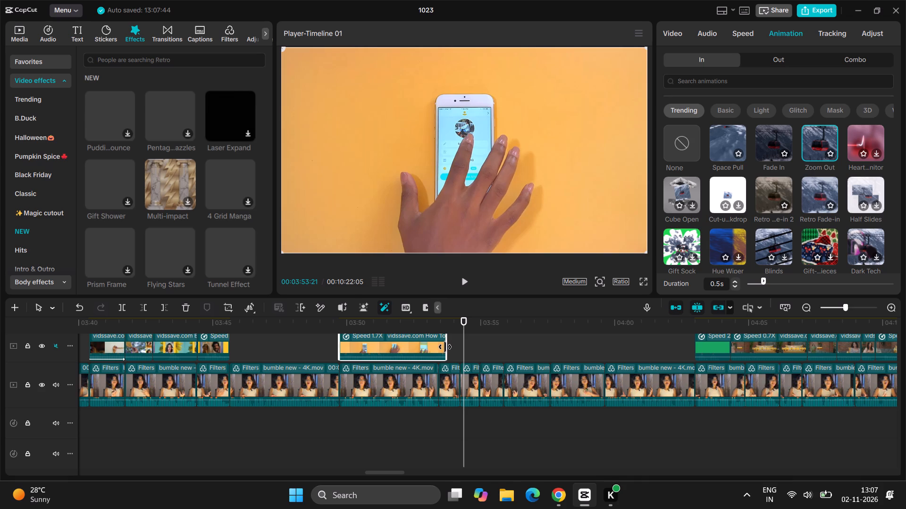
left_click_drag(445, 347, 444, 347)
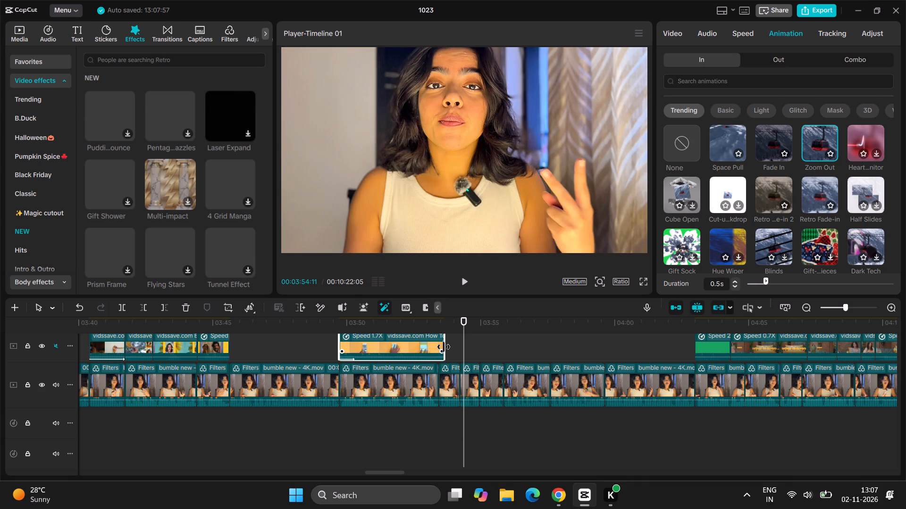
key("space")
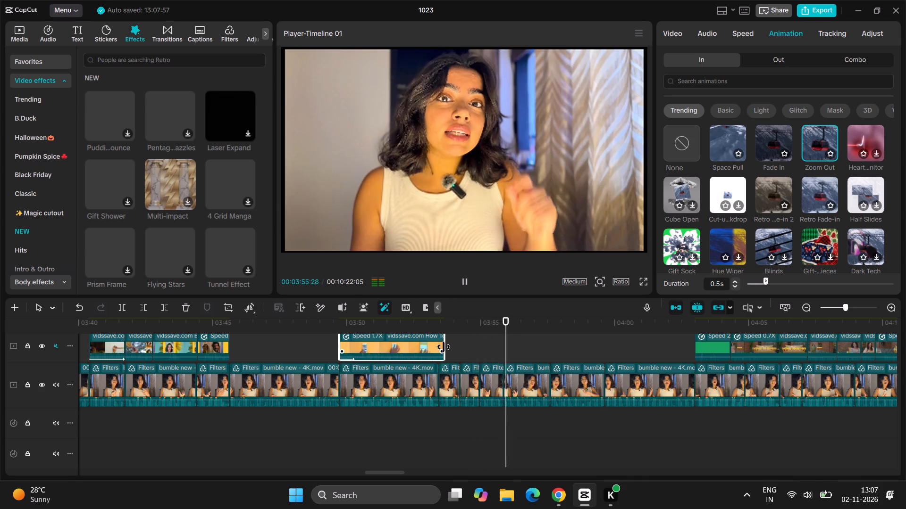
Apply the Retro Fade-in intro animation to the yellow "Blog_Head" Bumble profile image clip near 03:59 and play it back.
scroll(708, 353, "left", 1)
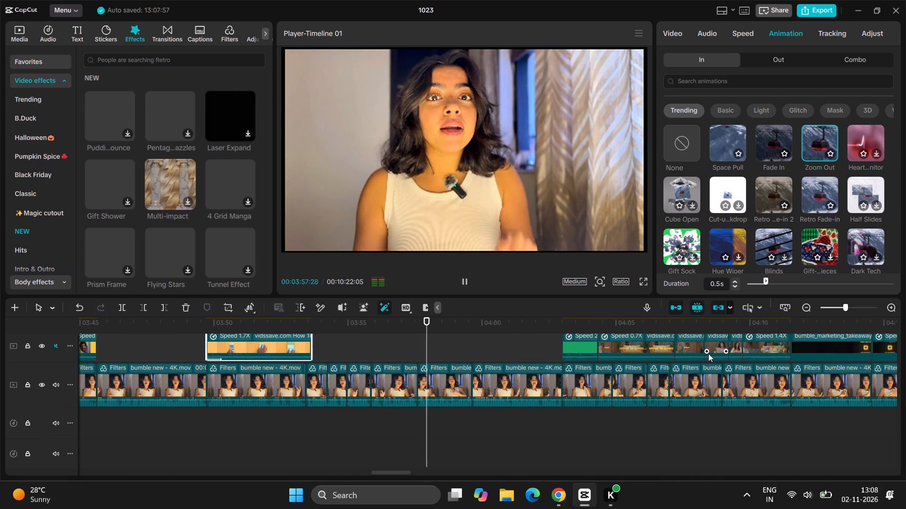
scroll(708, 353, "up", 1)
key("space")
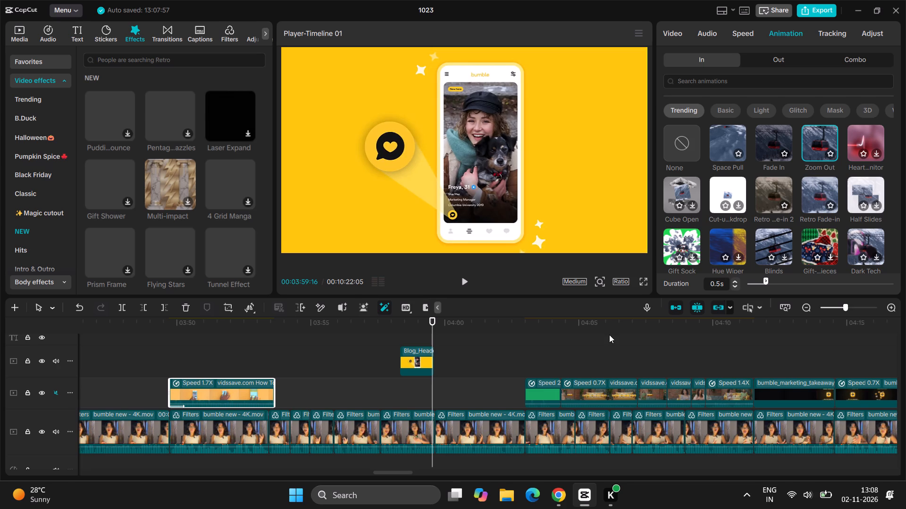
left_click(418, 350)
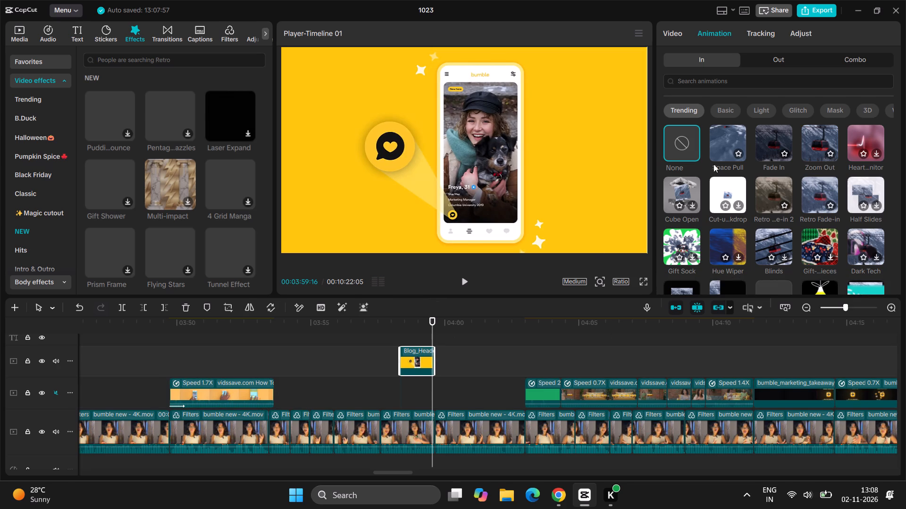
left_click(809, 190)
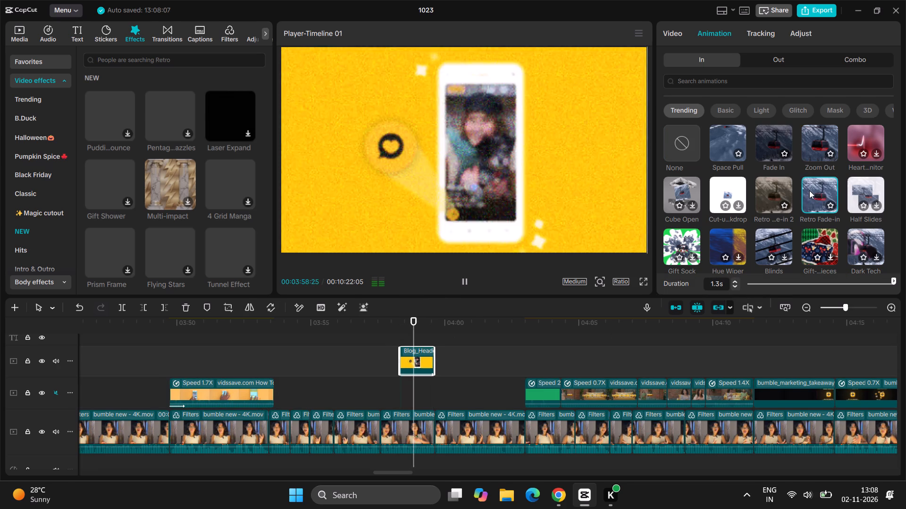
key("space")
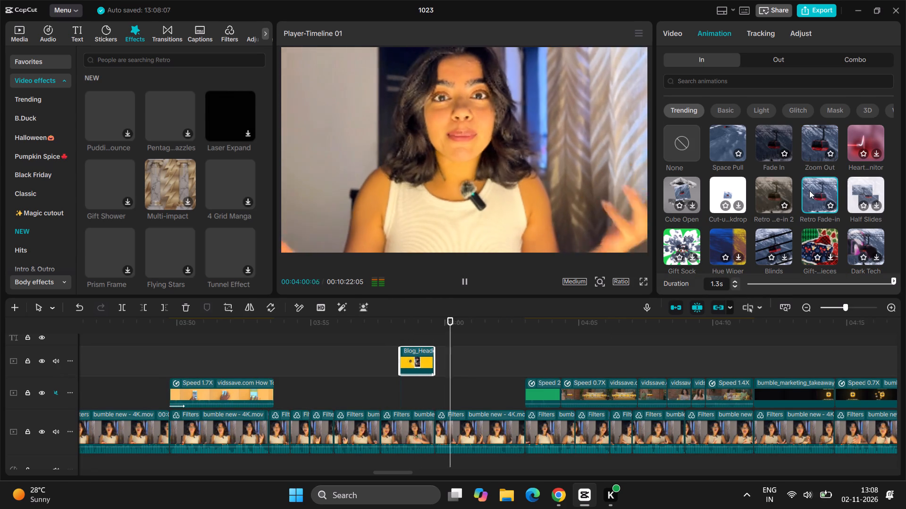
scroll(848, 244, "down", 1)
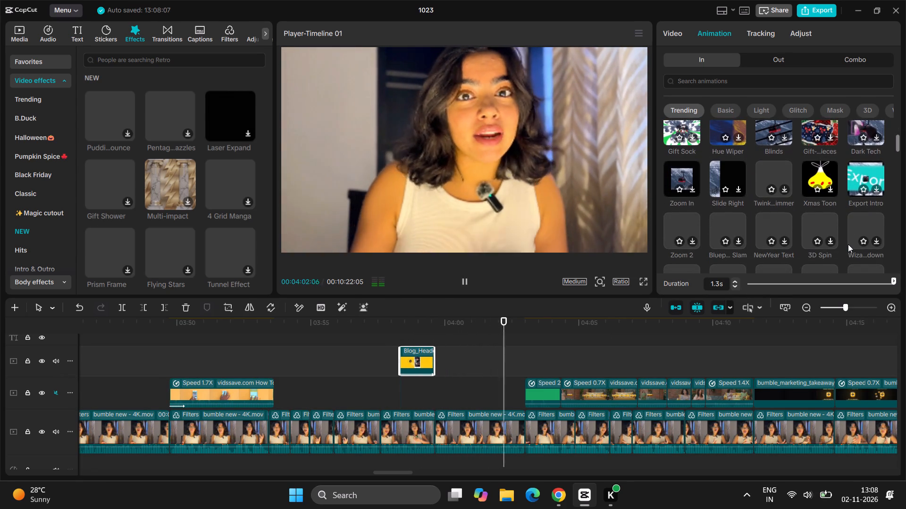
Apply the Retro Fade-in 2 intro animation to the Speed 0.7X yellow-sofa "Dating These Days" clip near 04:05 and play it back.
scroll(848, 244, "down", 2)
scroll(848, 243, "up", 1)
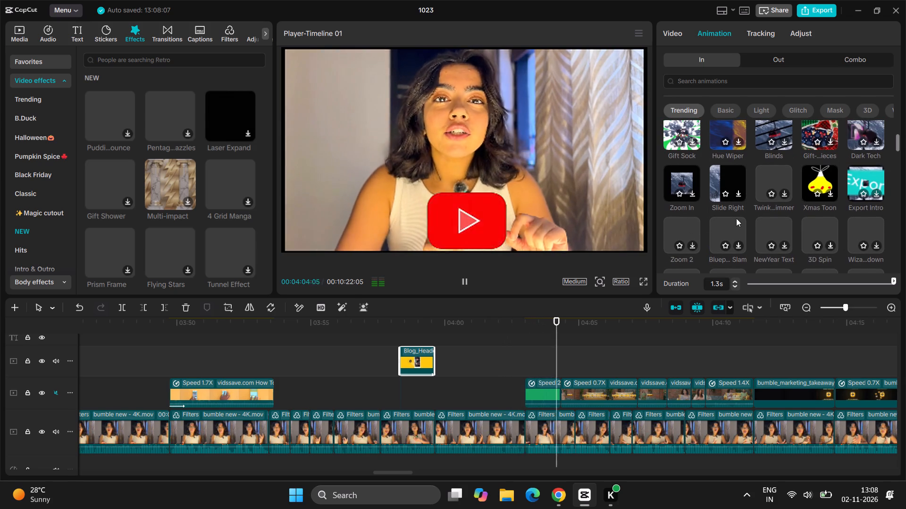
key("space")
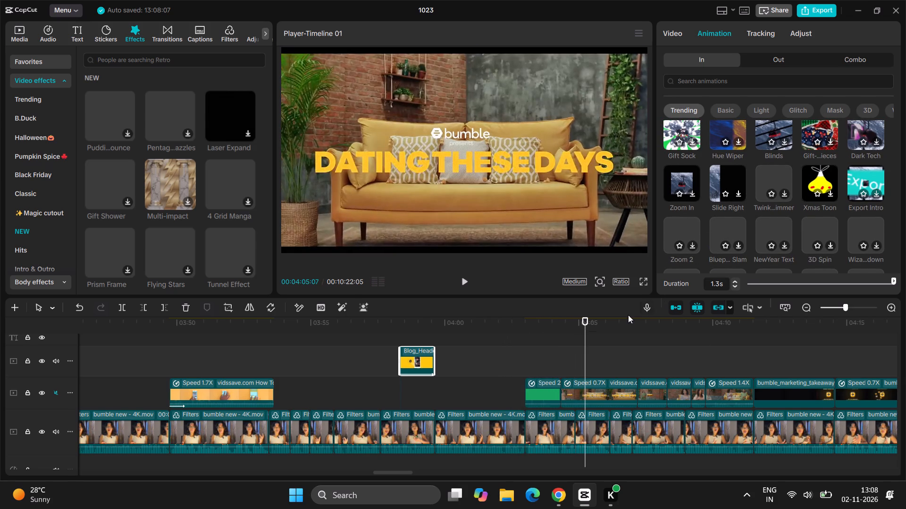
left_click(590, 396)
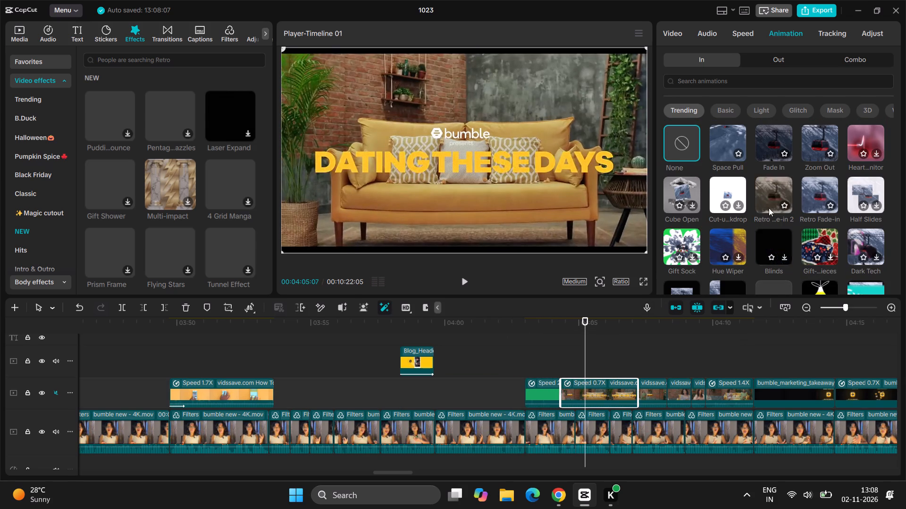
left_click(764, 195)
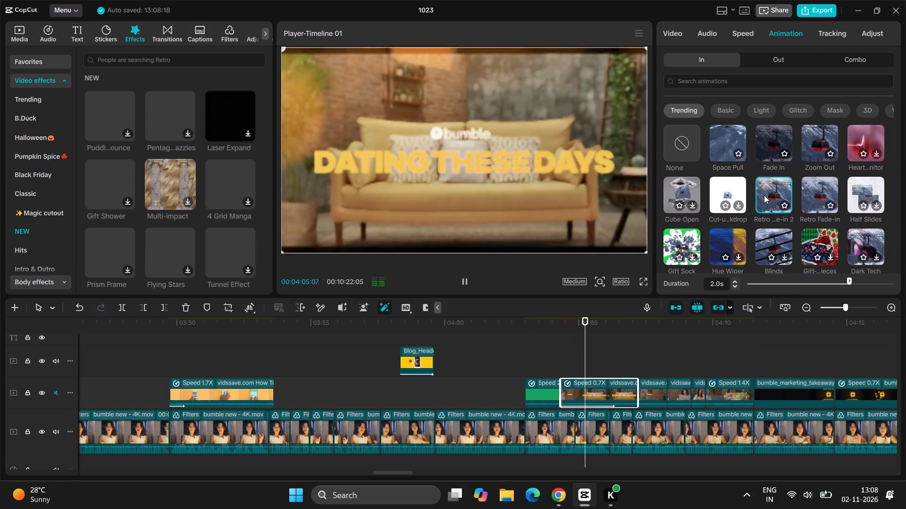
key("space")
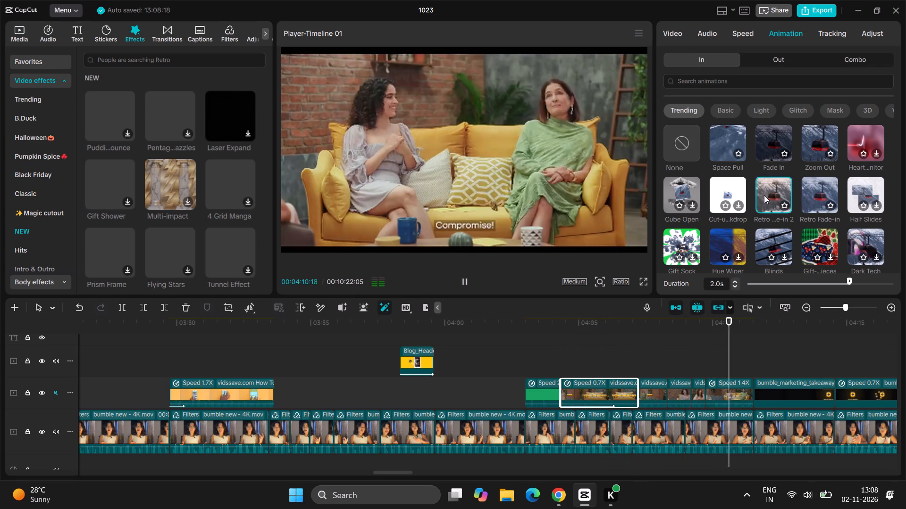
key("space")
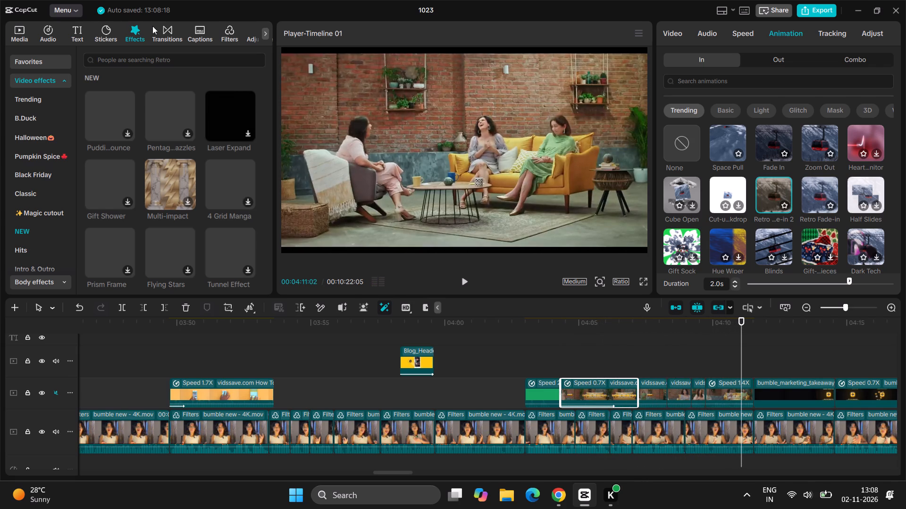
Add the Comparison II mask transition between the Speed 1.4X sofa clip and the bumble_marketing_takeaways clip near 04:11, and play it back.
left_click(159, 29)
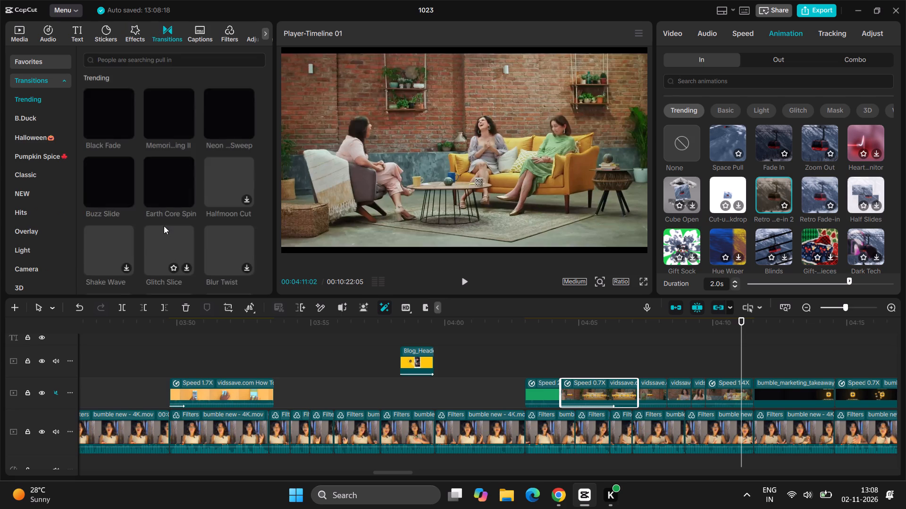
scroll(164, 226, "down", 1)
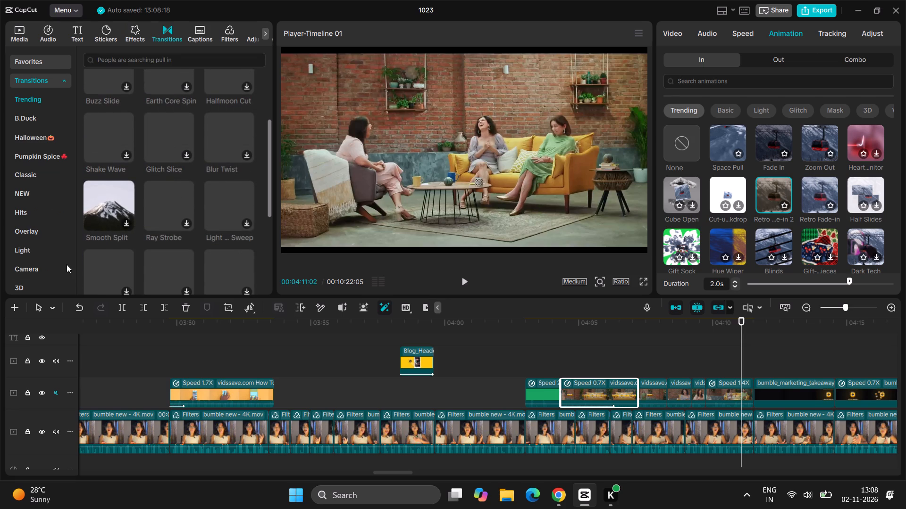
scroll(30, 279, "down", 1)
left_click(30, 279)
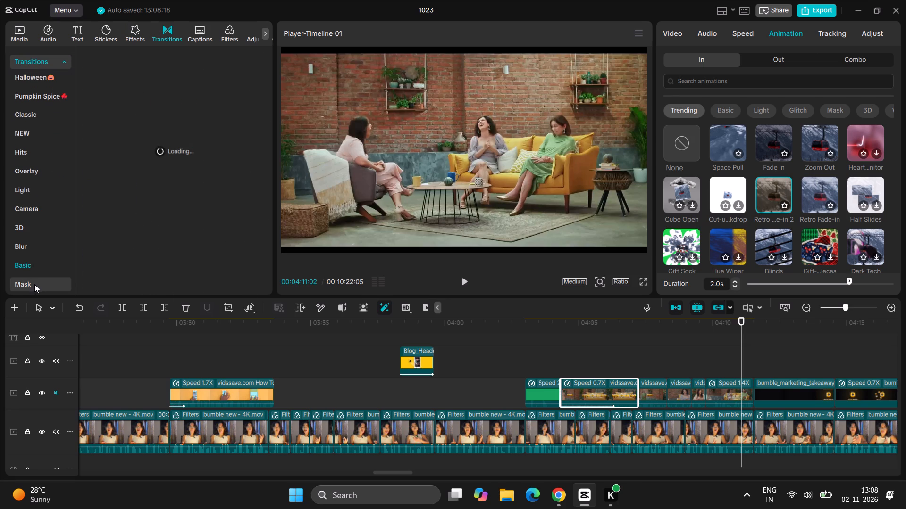
left_click(35, 289)
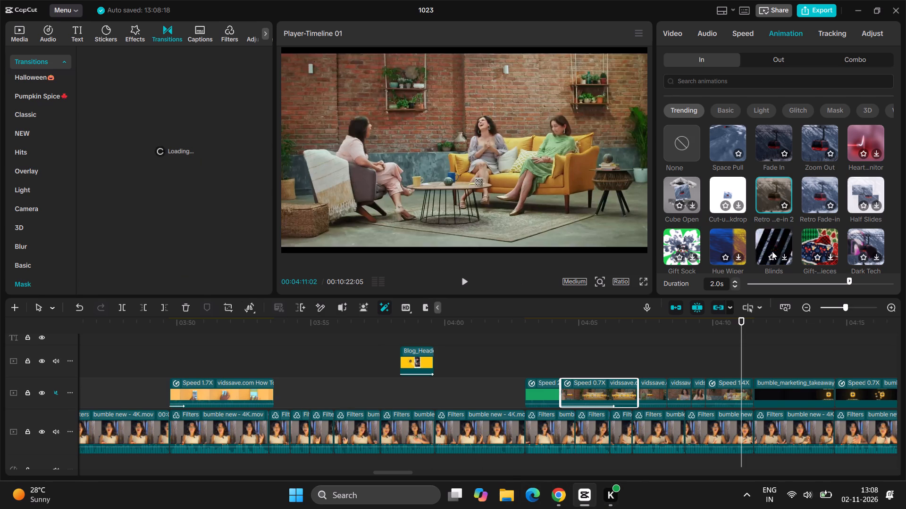
scroll(772, 251, "down", 3)
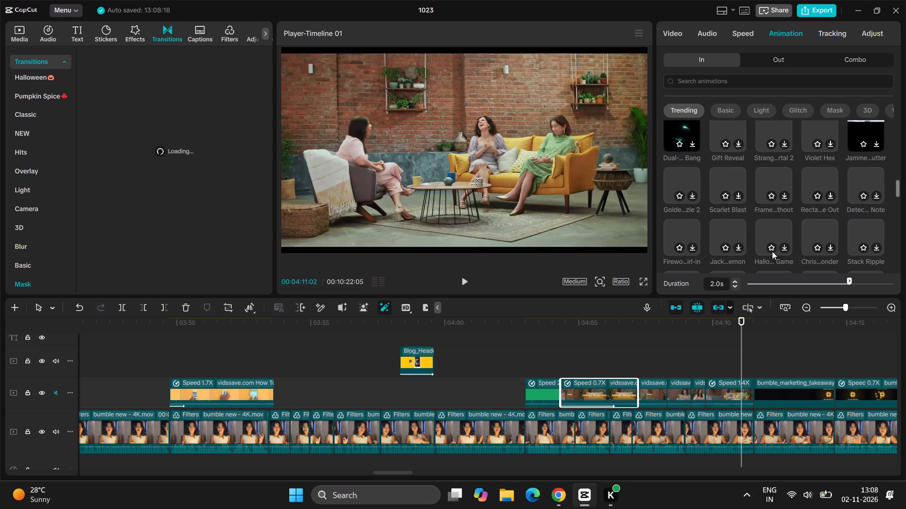
scroll(772, 251, "down", 1)
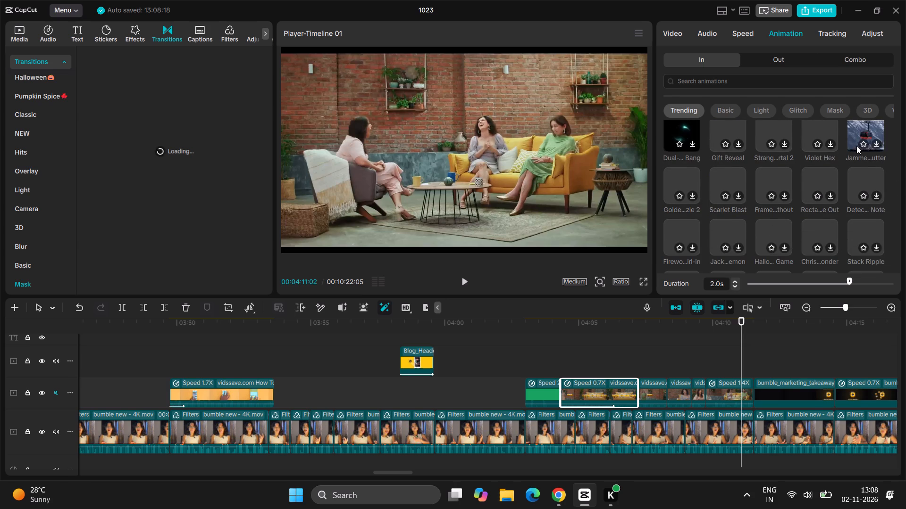
scroll(856, 146, "up", 1)
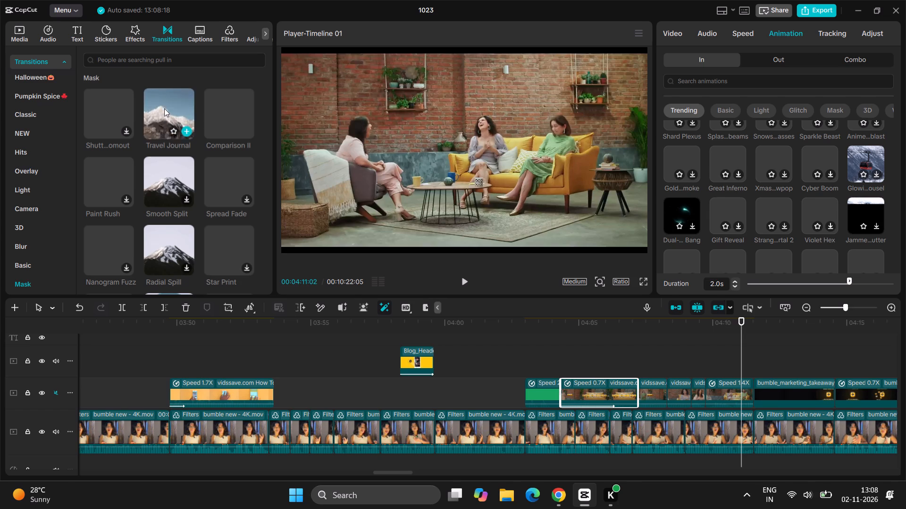
left_click_drag(232, 107, 306, 156)
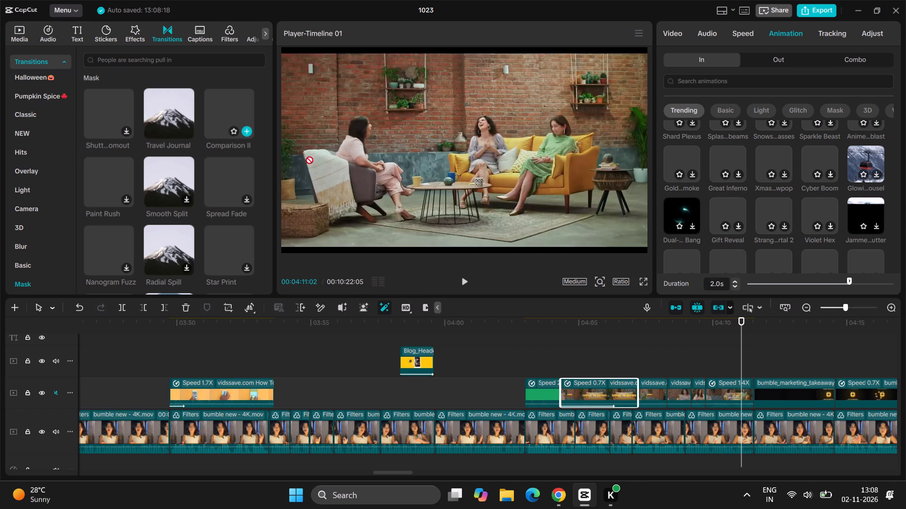
left_click_drag(306, 156, 728, 374)
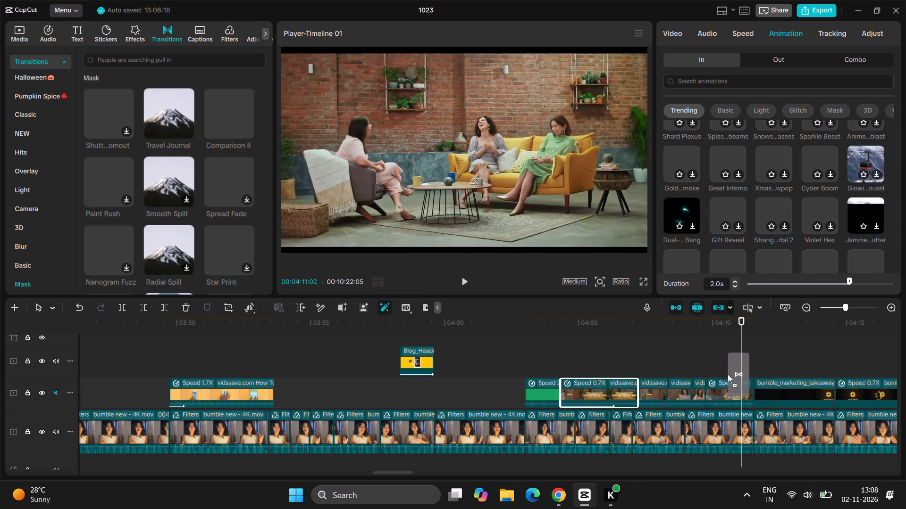
left_click_drag(728, 374, 742, 384)
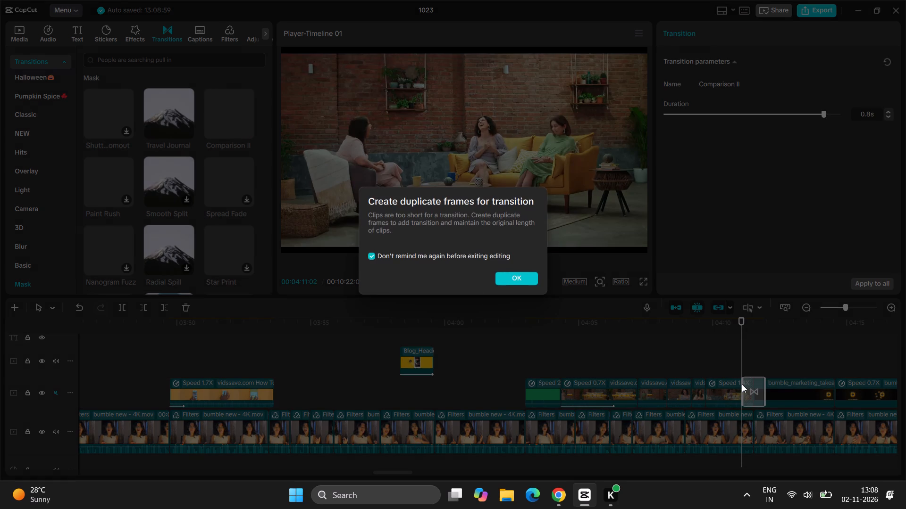
left_click(520, 289)
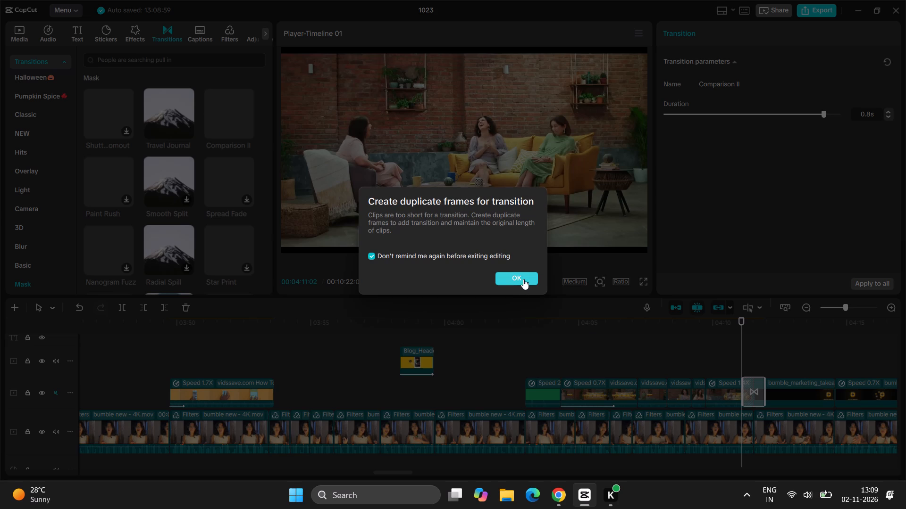
left_click(523, 279)
key("space")
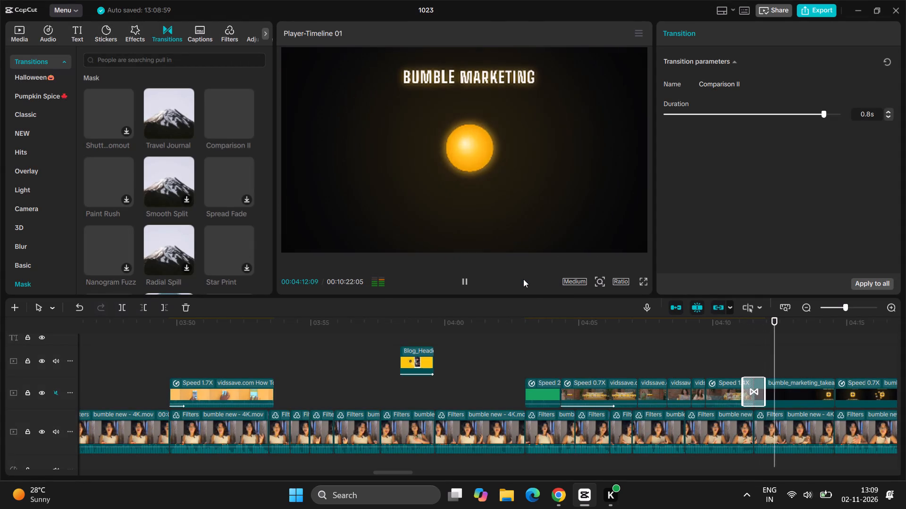
key("space")
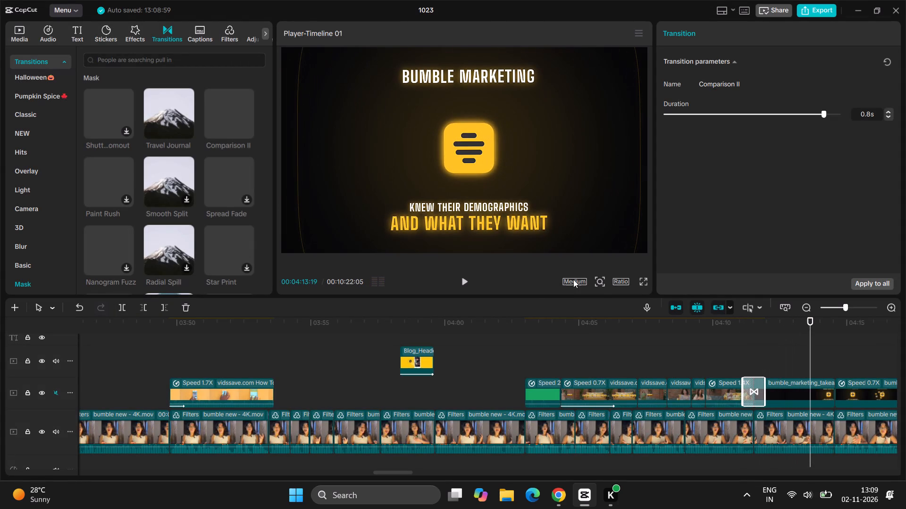
Review the bumble_marketing_takeaways and bumble_shown_in_practice graphics clips from about 04:13 to 04:38, skipping the middle part.
scroll(596, 281, "down", 2)
scroll(777, 398, "down", 3)
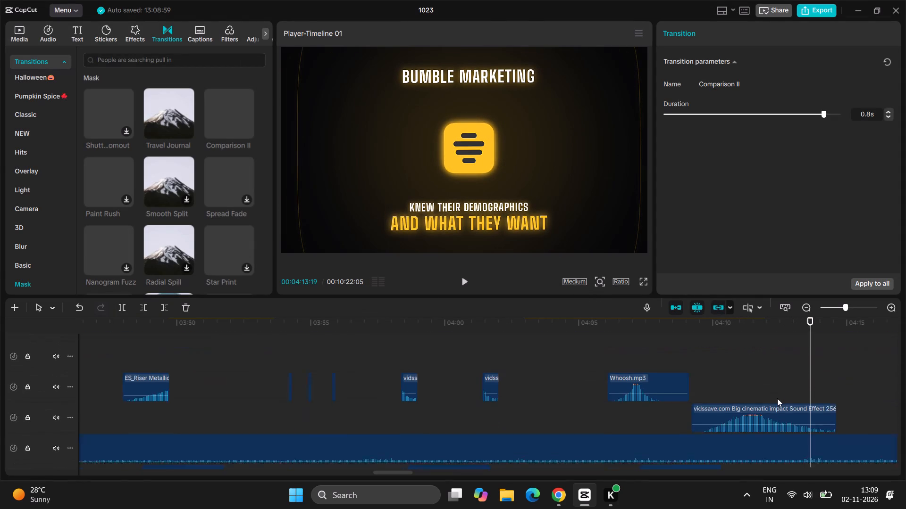
scroll(777, 398, "down", 1)
scroll(777, 398, "up", 4)
key("space")
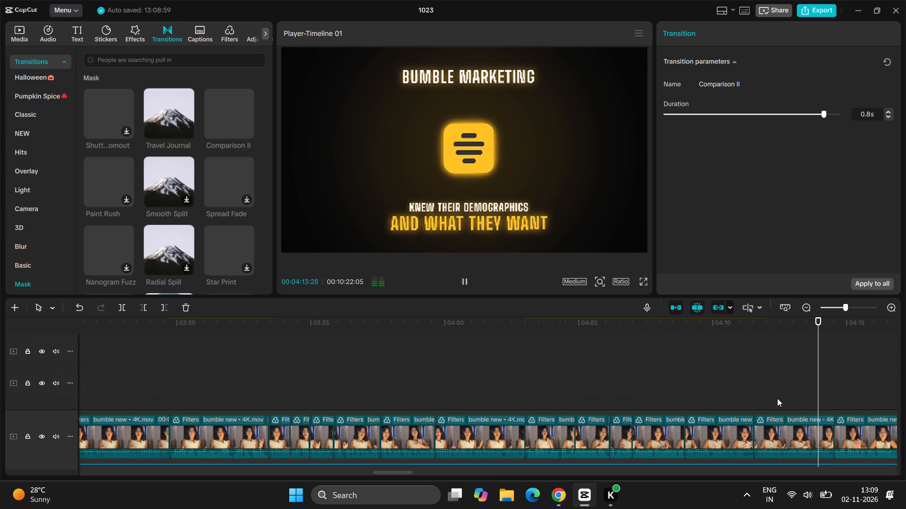
scroll(833, 412, "left", 1)
scroll(833, 412, "down", 2)
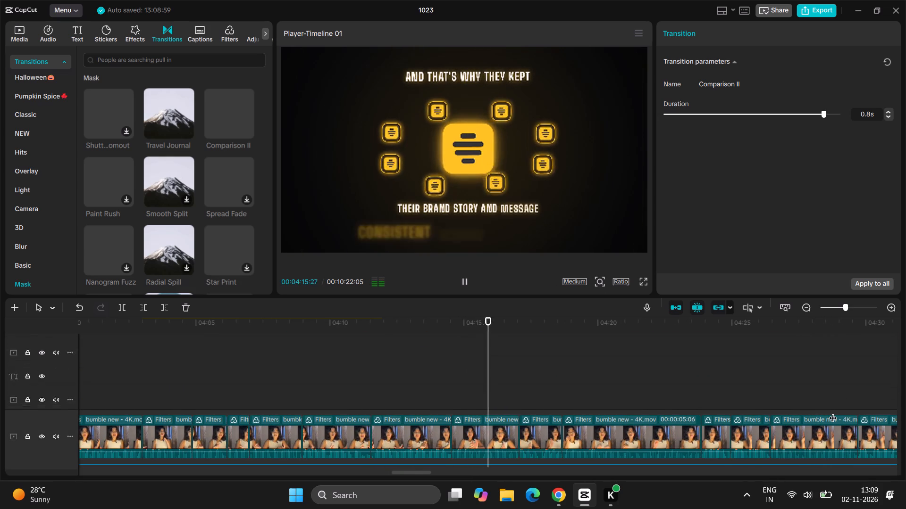
scroll(833, 412, "down", 1)
scroll(833, 412, "left", 2)
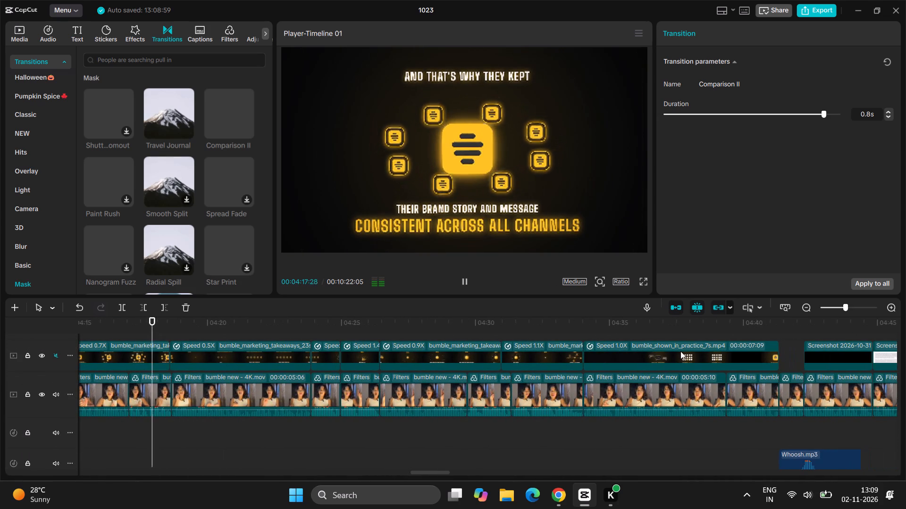
left_click(567, 328)
left_click_drag(567, 328, 584, 327)
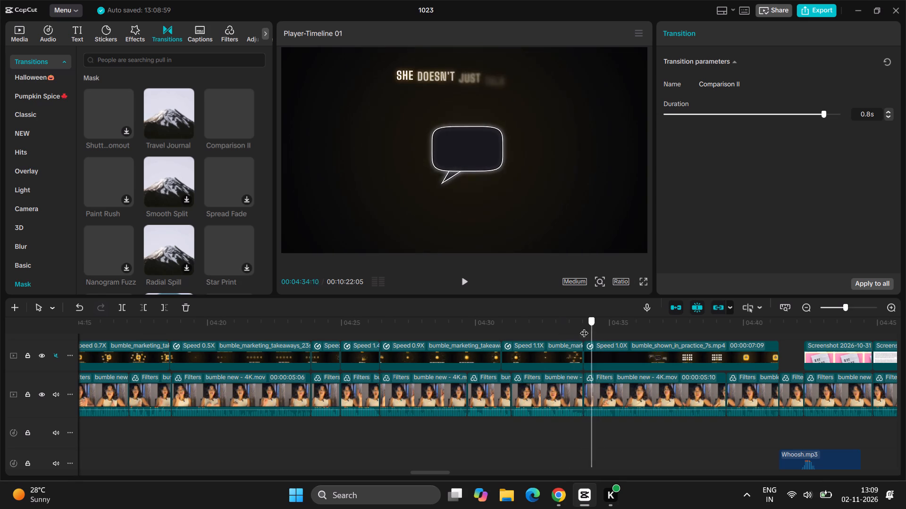
left_click_drag(584, 327, 561, 322)
key("space")
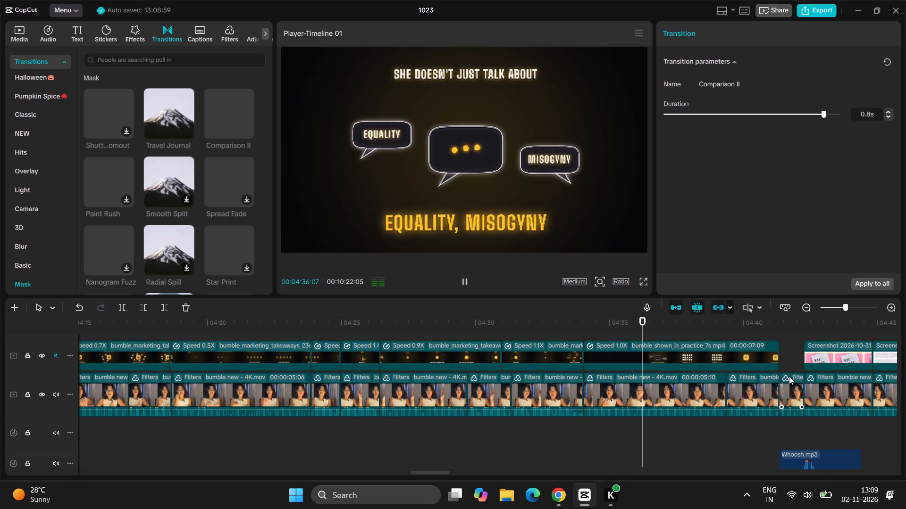
scroll(788, 376, "left", 2)
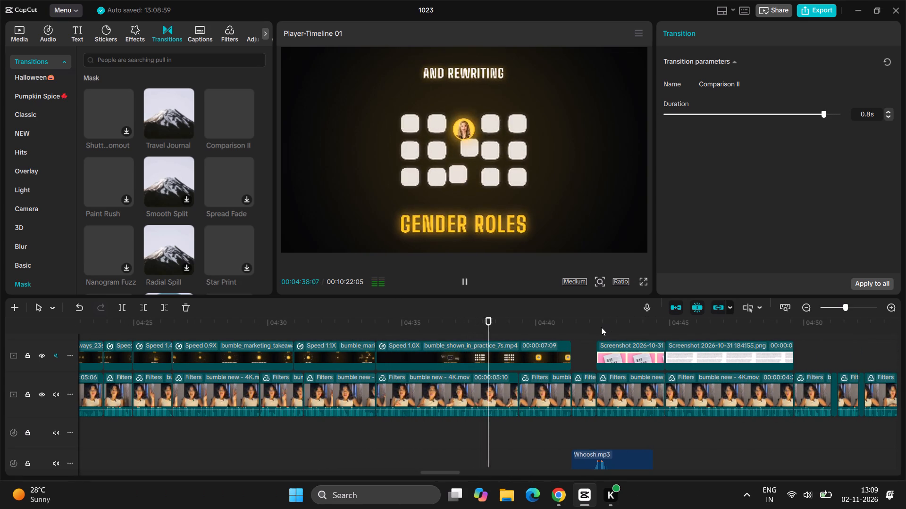
Scale down the "An Open Letter to Connor" screenshot overlay at 04:42 to about three quarters of its size.
left_click(601, 327)
left_click_drag(601, 327, 597, 336)
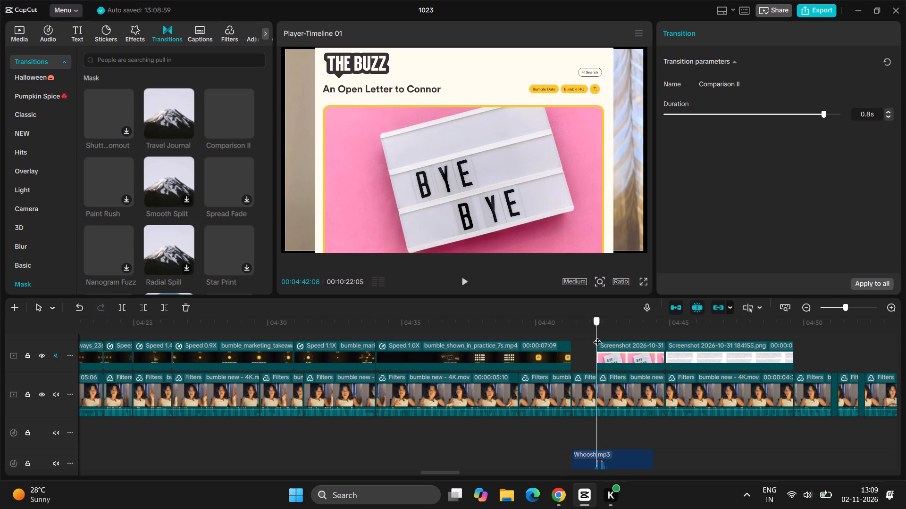
left_click_drag(597, 336, 599, 337)
left_click(652, 359)
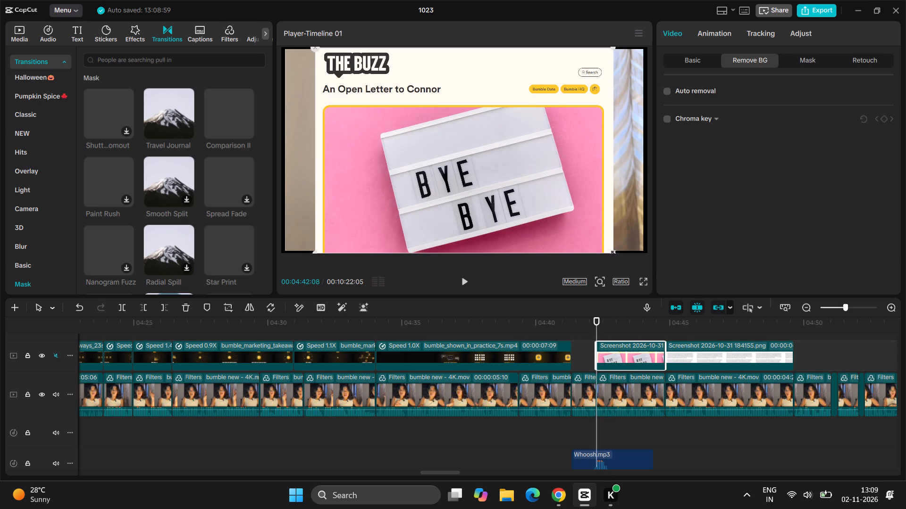
left_click_drag(612, 252, 566, 205)
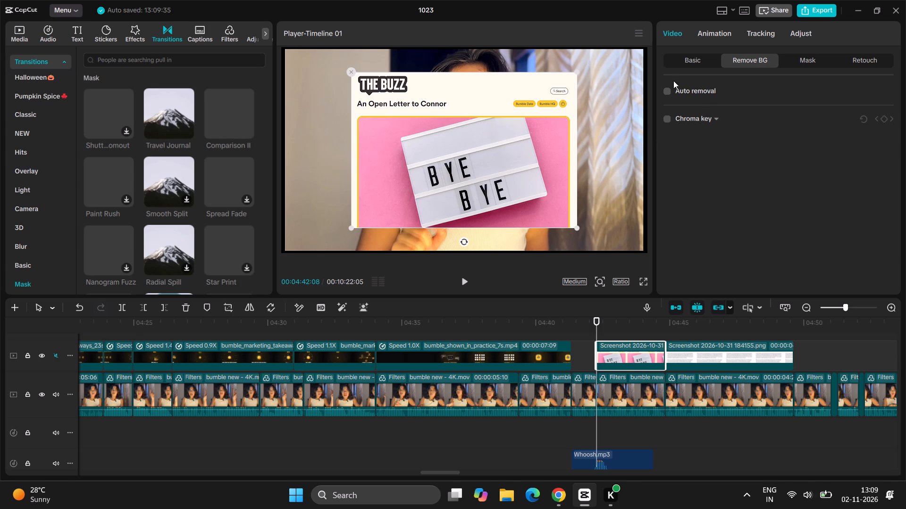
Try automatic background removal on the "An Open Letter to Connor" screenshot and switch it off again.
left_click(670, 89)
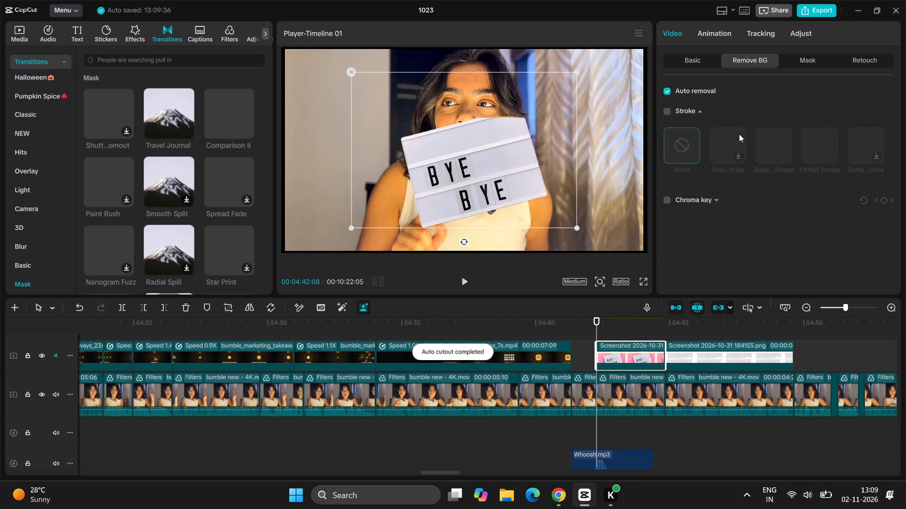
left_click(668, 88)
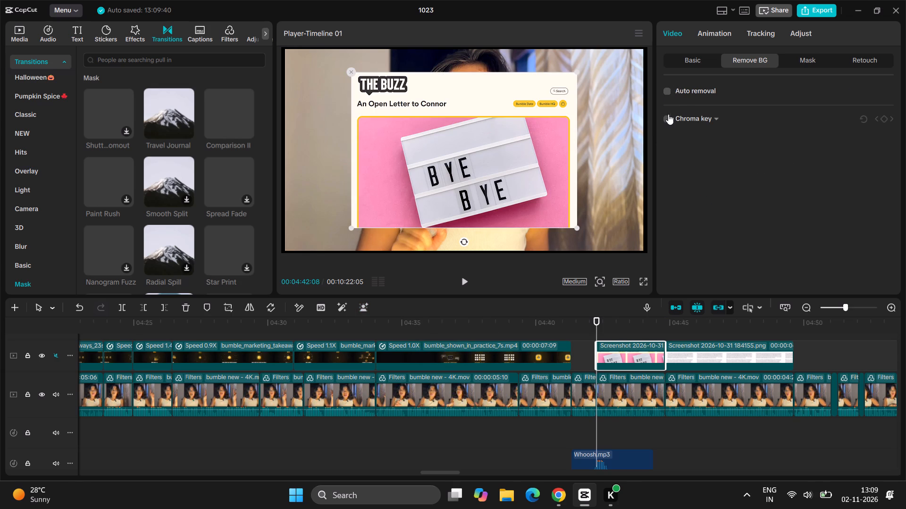
Search the video effects library for "blur".
left_click(804, 63)
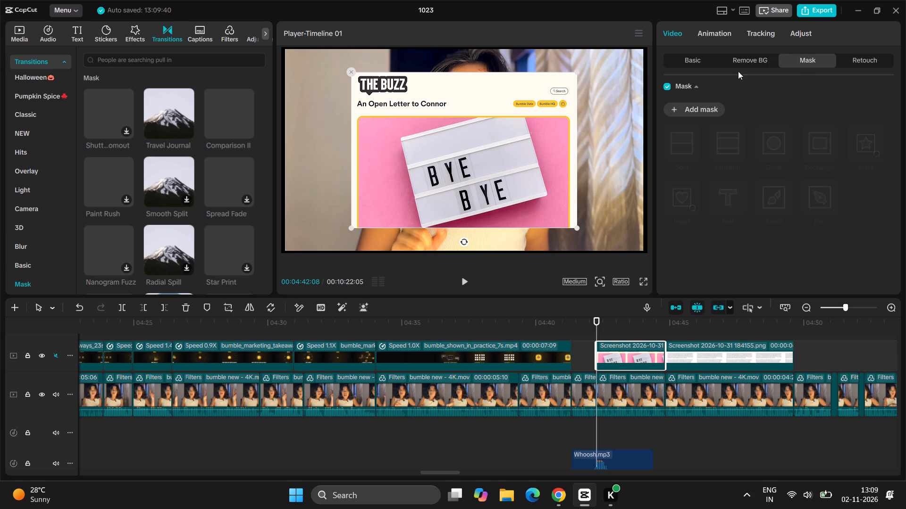
left_click(104, 66)
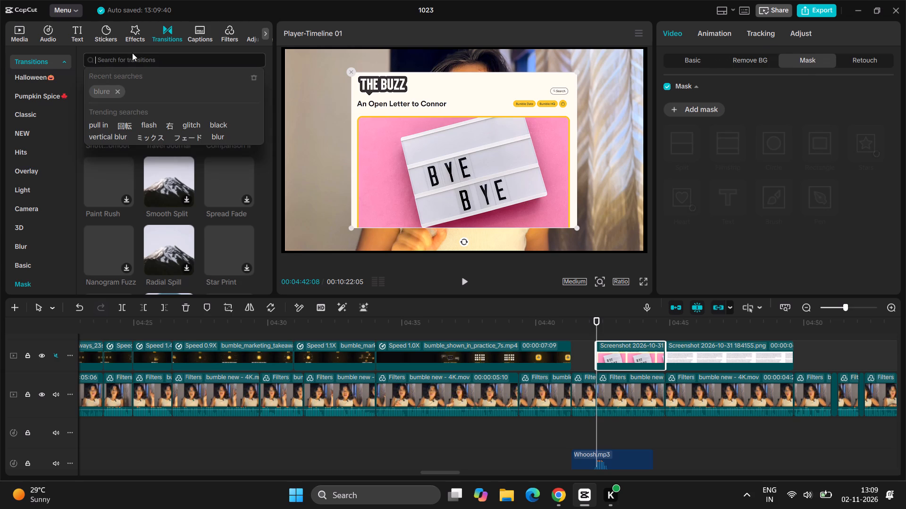
left_click(133, 39)
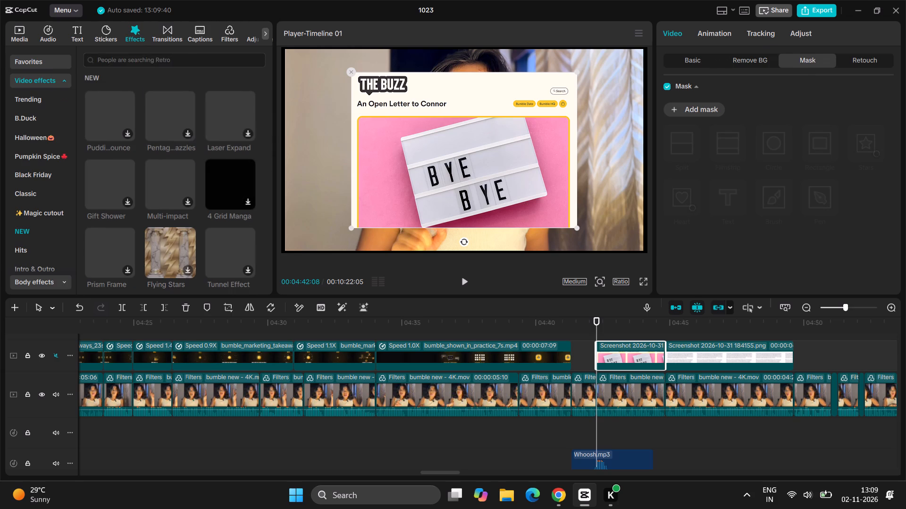
left_click(140, 59)
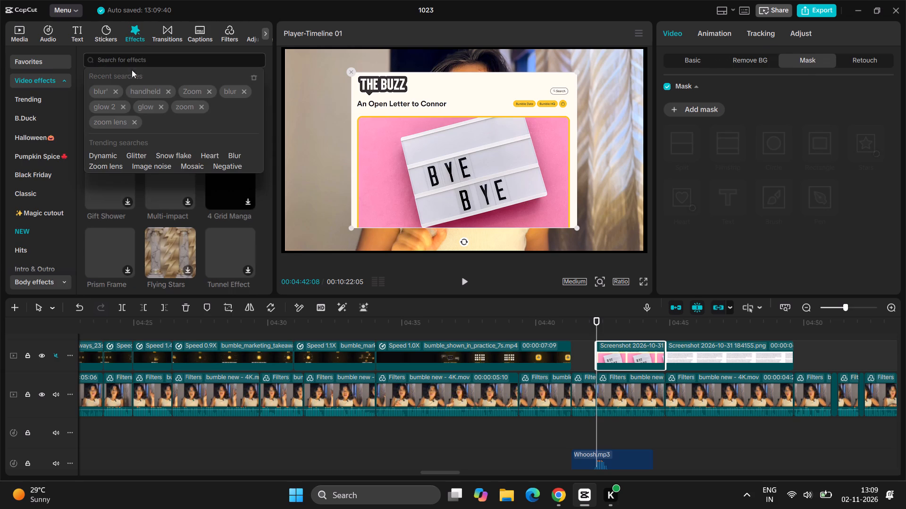
left_click(104, 90)
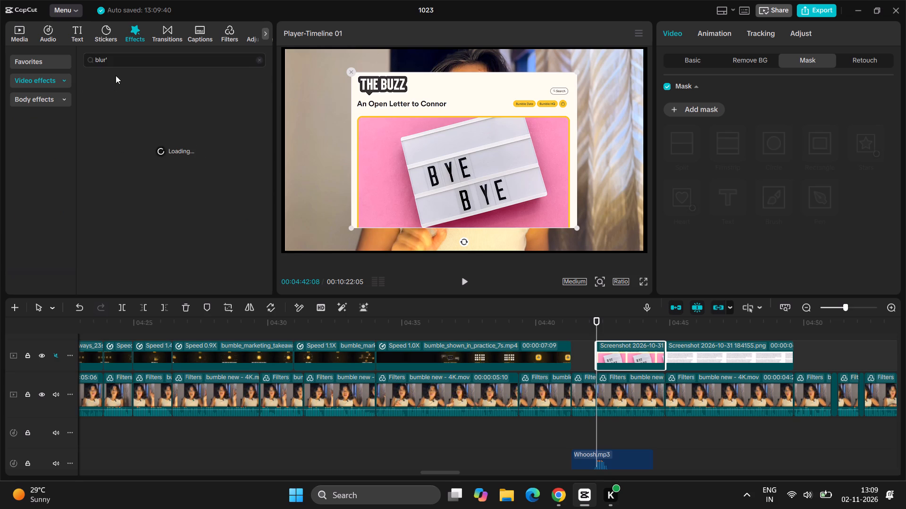
left_click(123, 64)
key("BackSpace")
key("Return")
Add a 1147 by 780 rectangle mask framing the whole "An Open Letter to Connor" screenshot, with round corners set to 16.
left_click(695, 114)
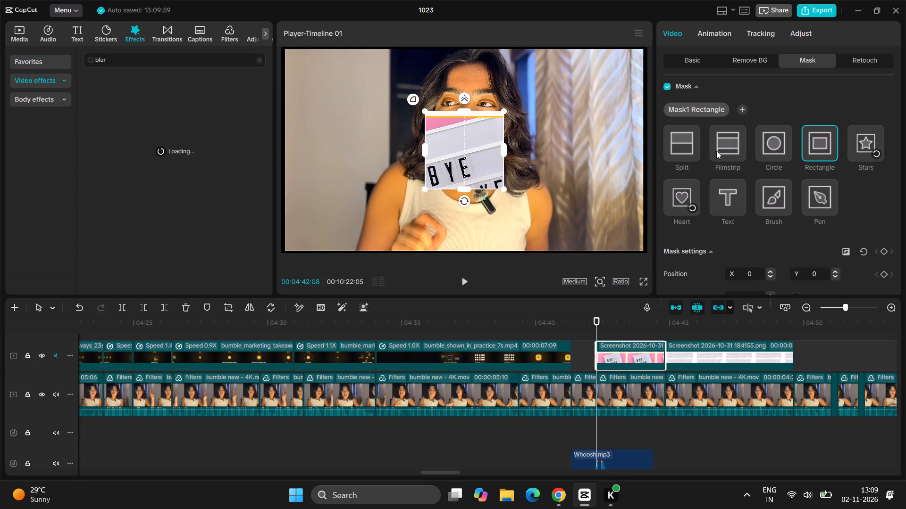
left_click(716, 151)
left_click_drag(504, 149, 634, 170)
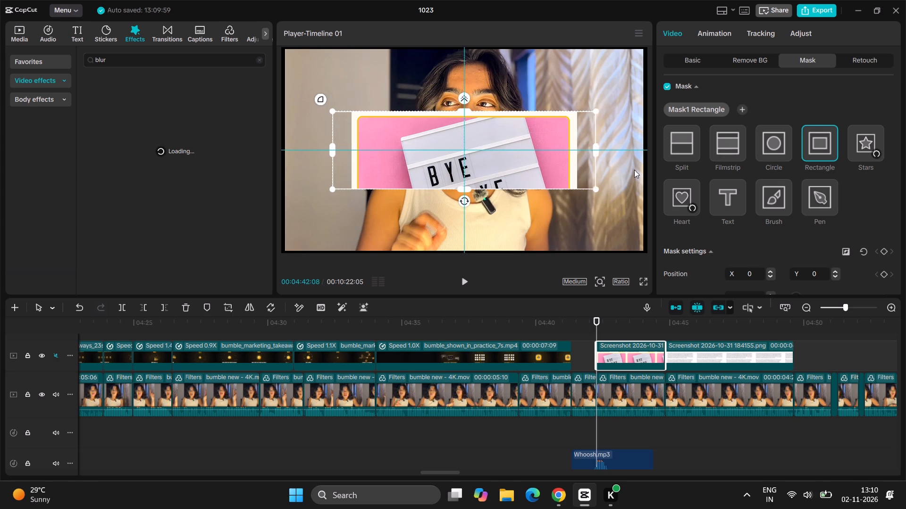
left_click_drag(634, 170, 602, 170)
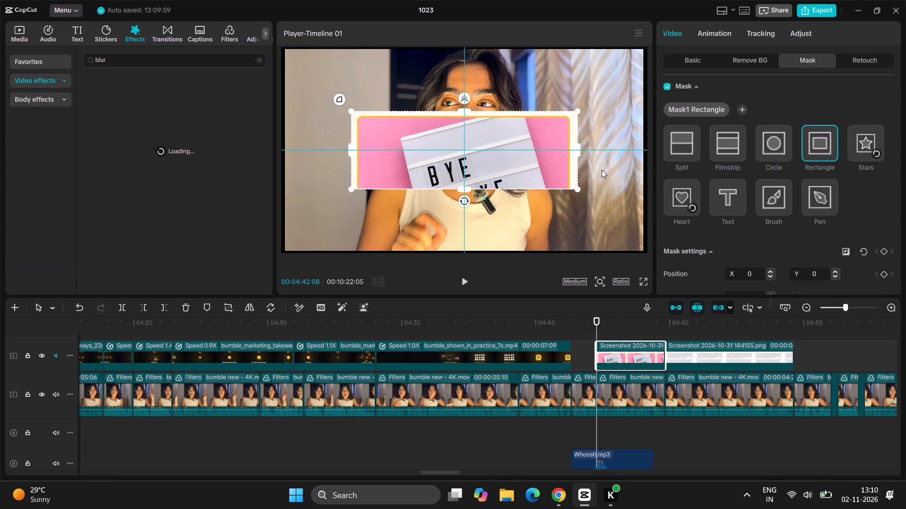
left_click_drag(467, 113, 467, 66)
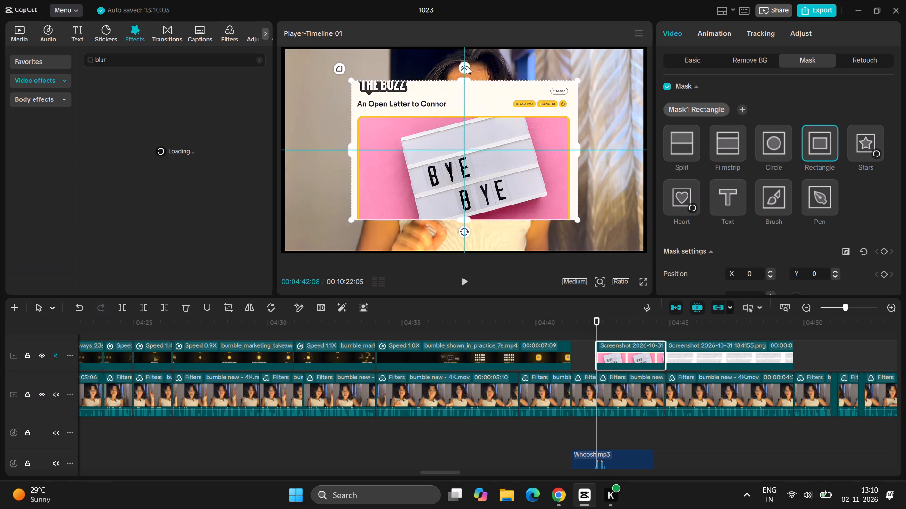
left_click_drag(467, 66, 471, 63)
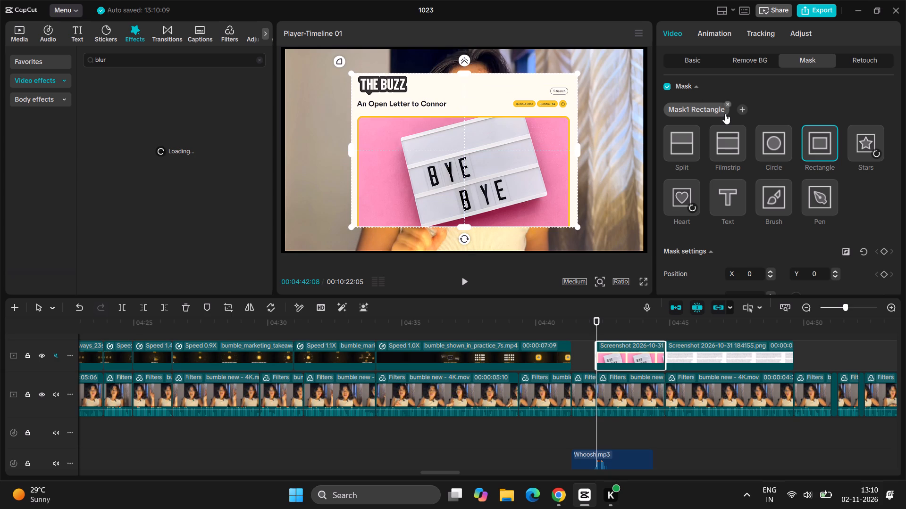
scroll(725, 114, "down", 1)
left_click_drag(673, 198, 698, 205)
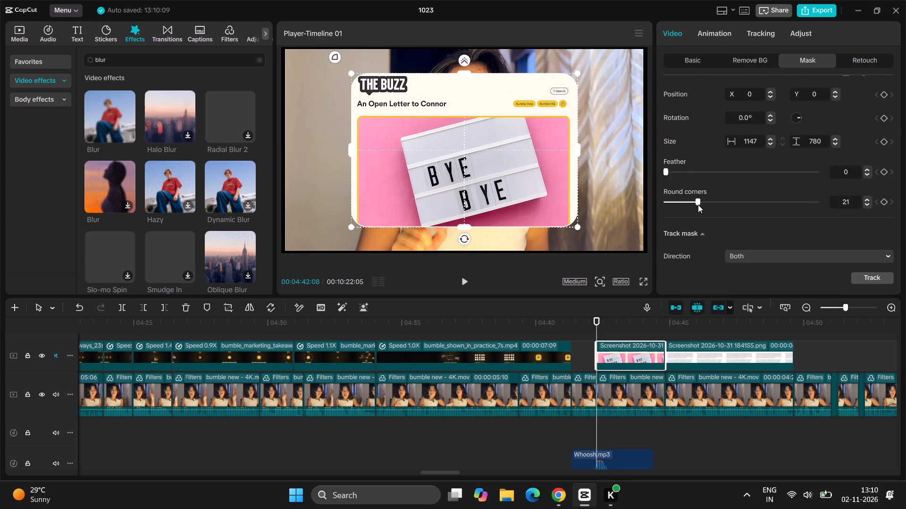
left_click_drag(698, 205, 689, 207)
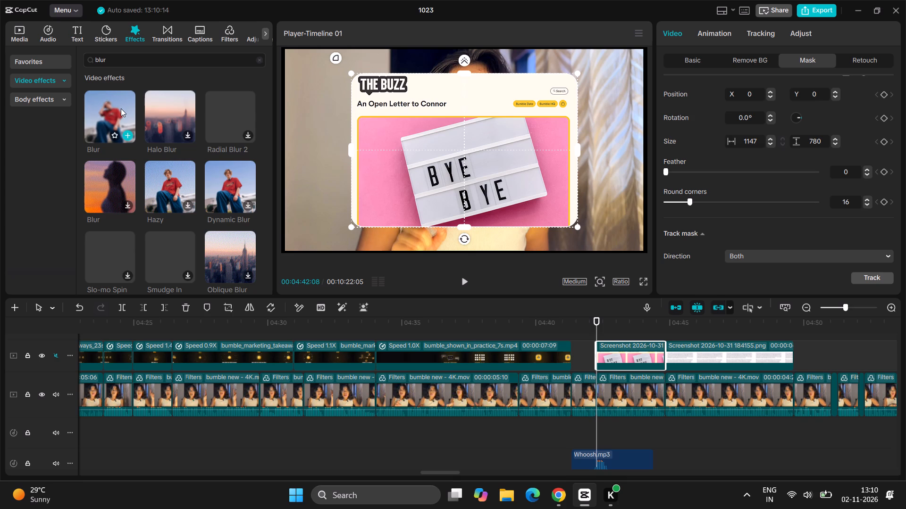
Apply the Blur video effect to the two main-track speaker clips beneath the screenshot overlays, from about 04:42 to 04:49.
left_click_drag(121, 108, 101, 133)
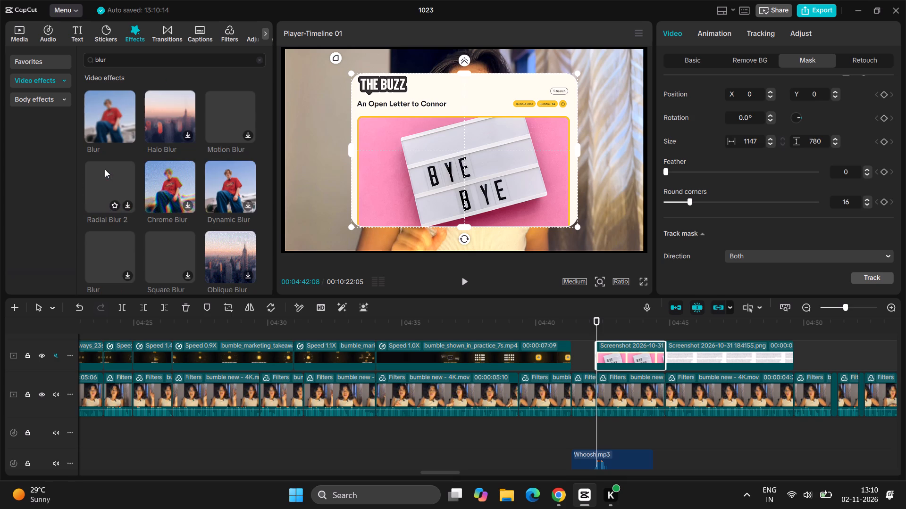
left_click_drag(90, 110, 580, 395)
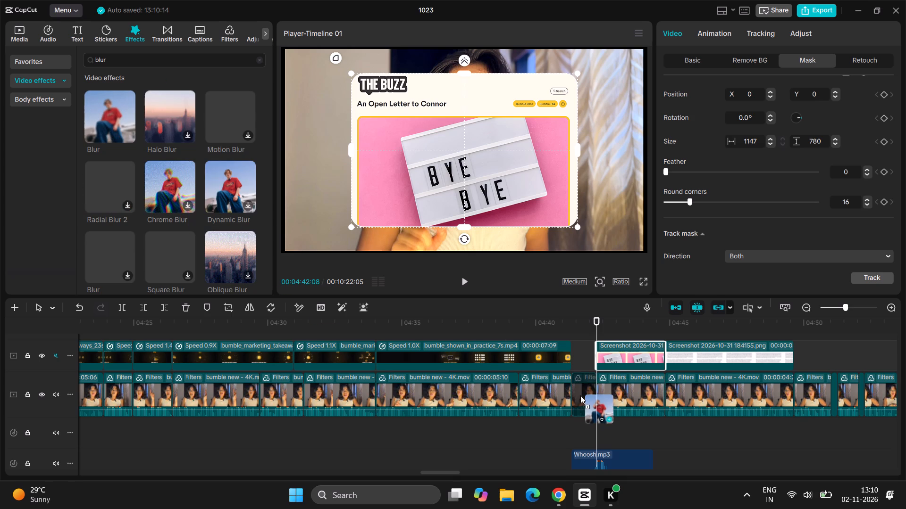
left_click_drag(580, 395, 607, 385)
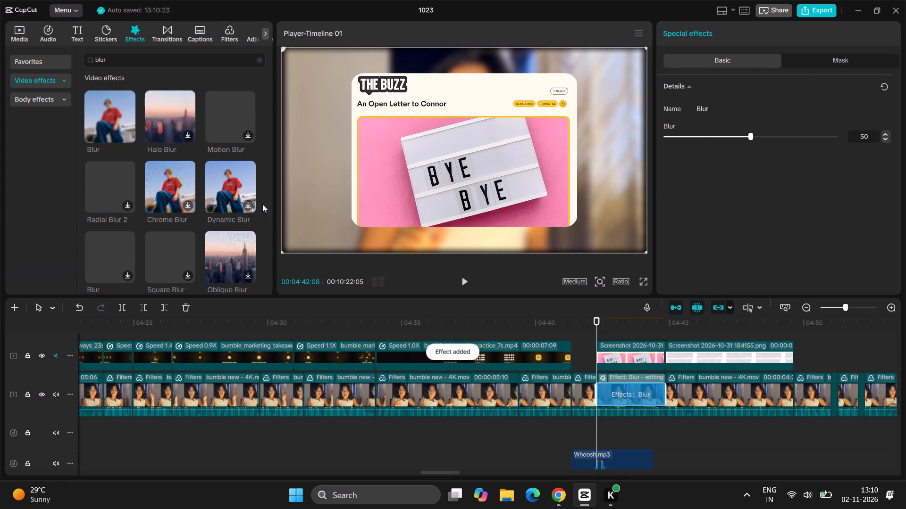
left_click_drag(114, 117, 694, 392)
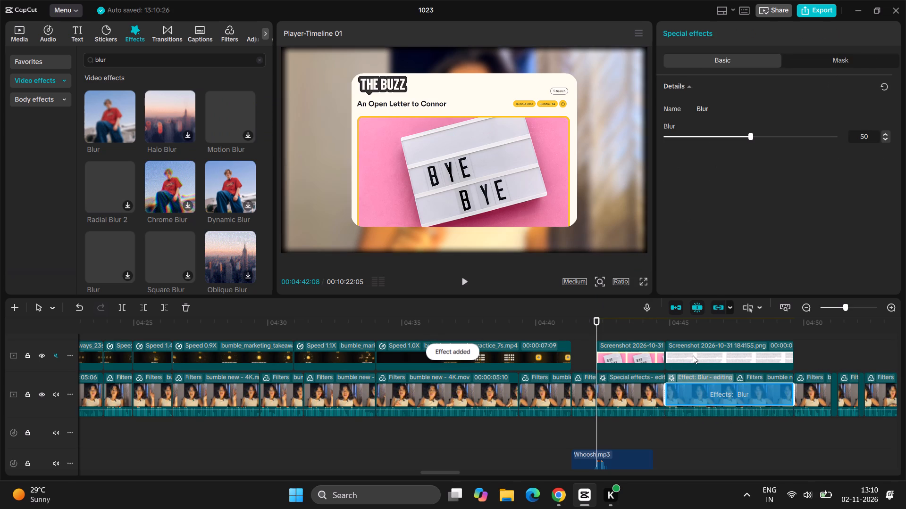
Set the saturation of both blurred speaker clips beneath the screenshots to -50.
left_click_drag(634, 436, 686, 413)
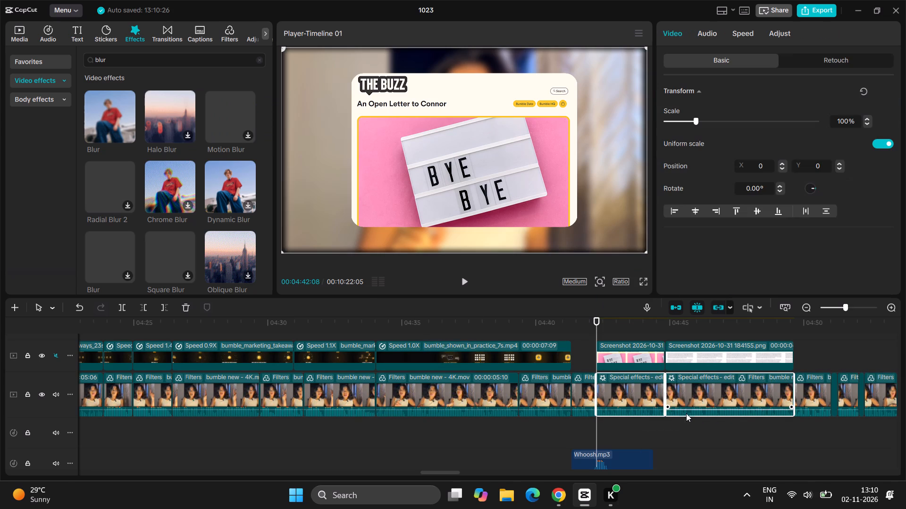
left_click(748, 38)
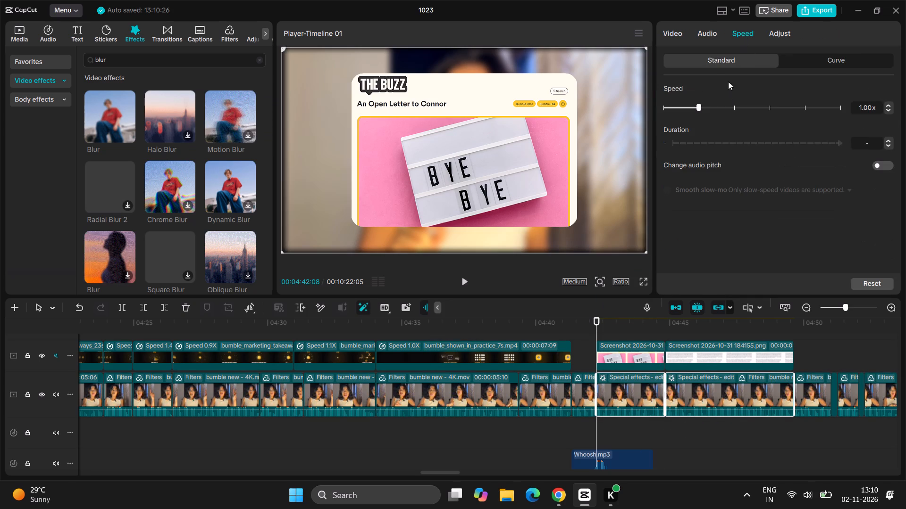
left_click(779, 38)
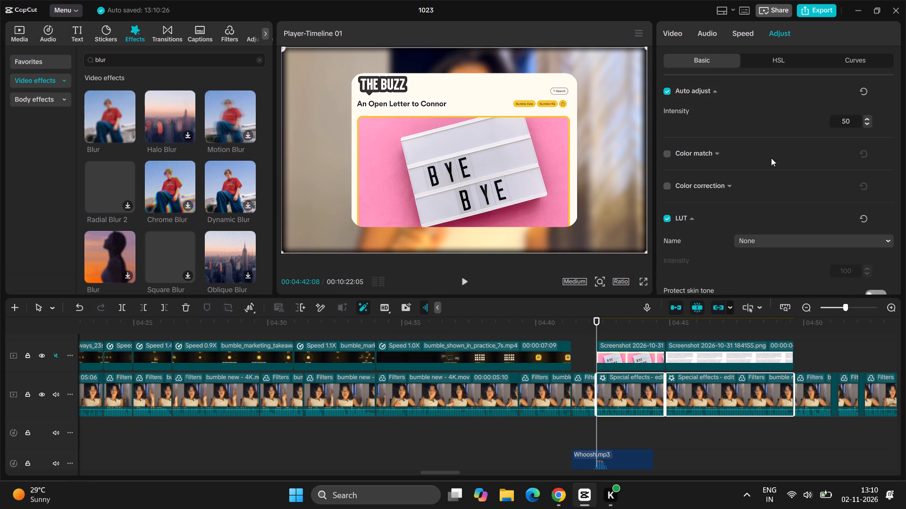
scroll(751, 161, "down", 1)
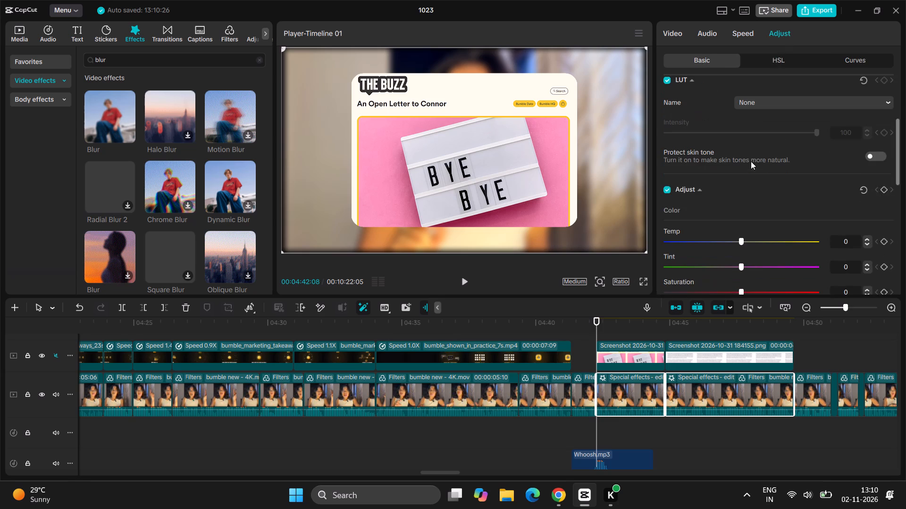
scroll(734, 250, "down", 1)
left_click_drag(729, 256, 591, 266)
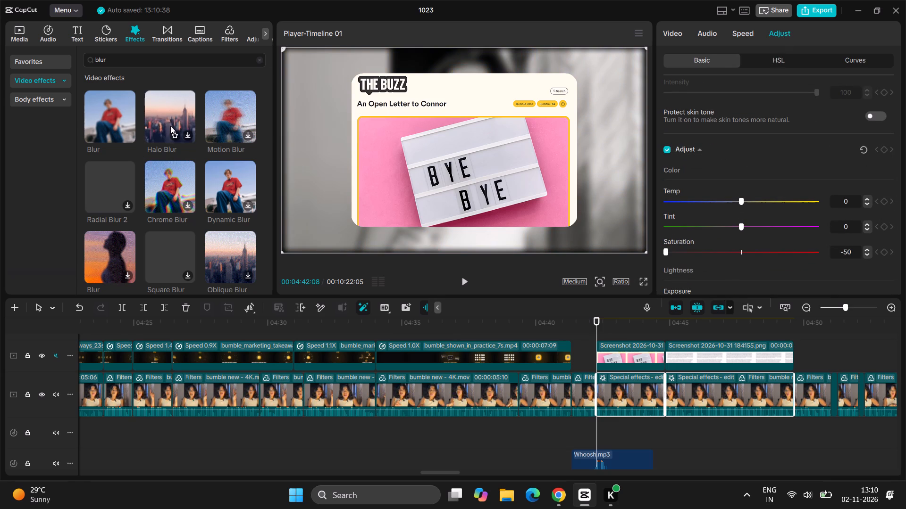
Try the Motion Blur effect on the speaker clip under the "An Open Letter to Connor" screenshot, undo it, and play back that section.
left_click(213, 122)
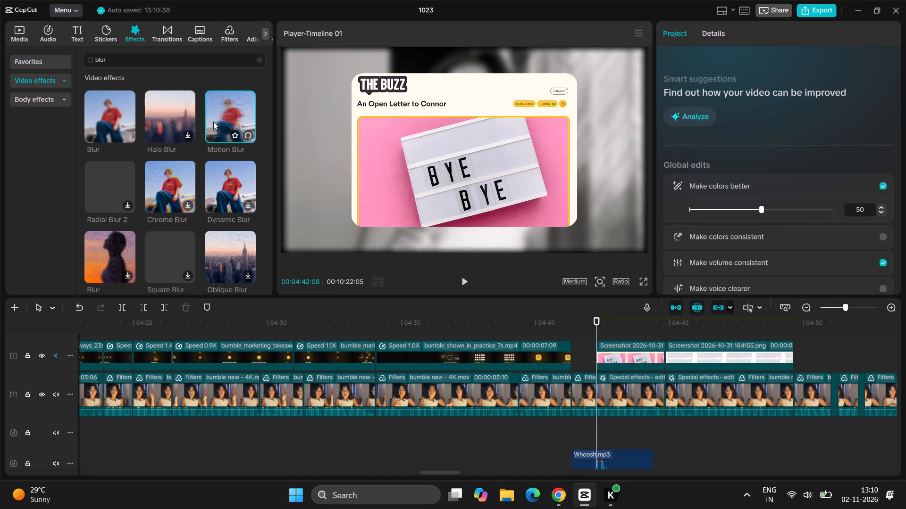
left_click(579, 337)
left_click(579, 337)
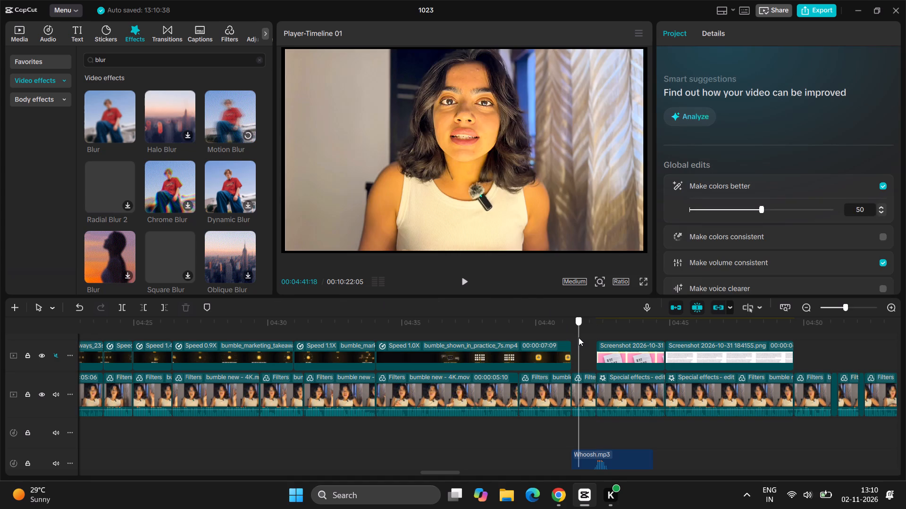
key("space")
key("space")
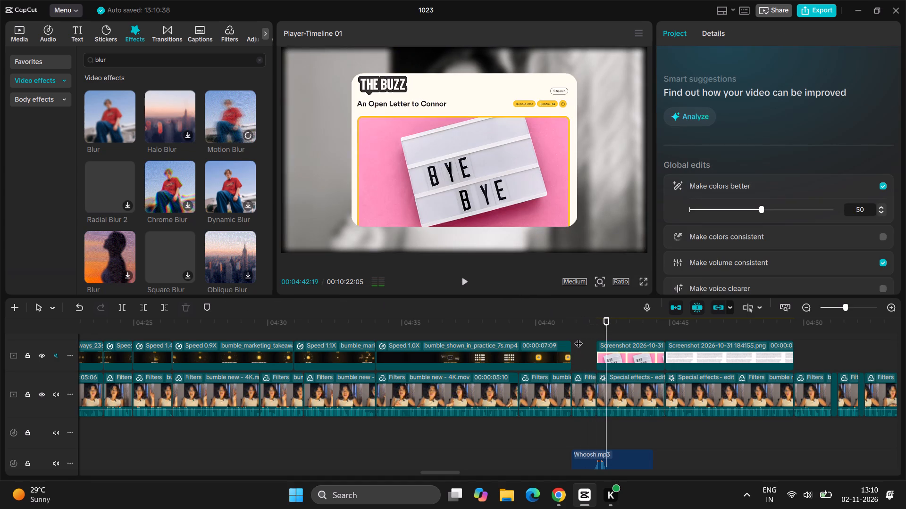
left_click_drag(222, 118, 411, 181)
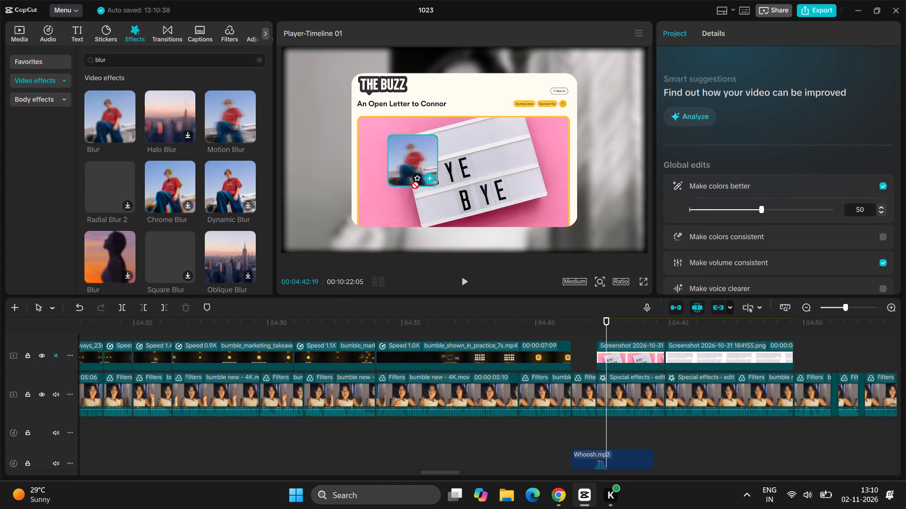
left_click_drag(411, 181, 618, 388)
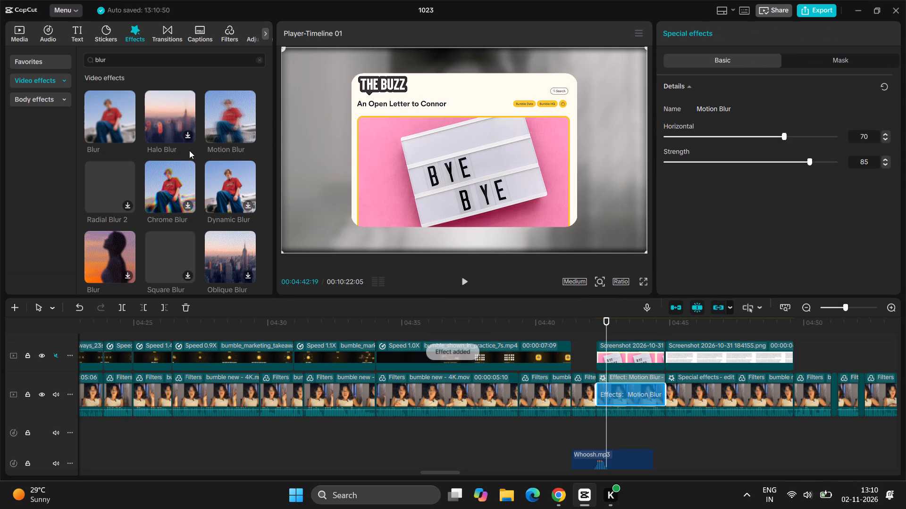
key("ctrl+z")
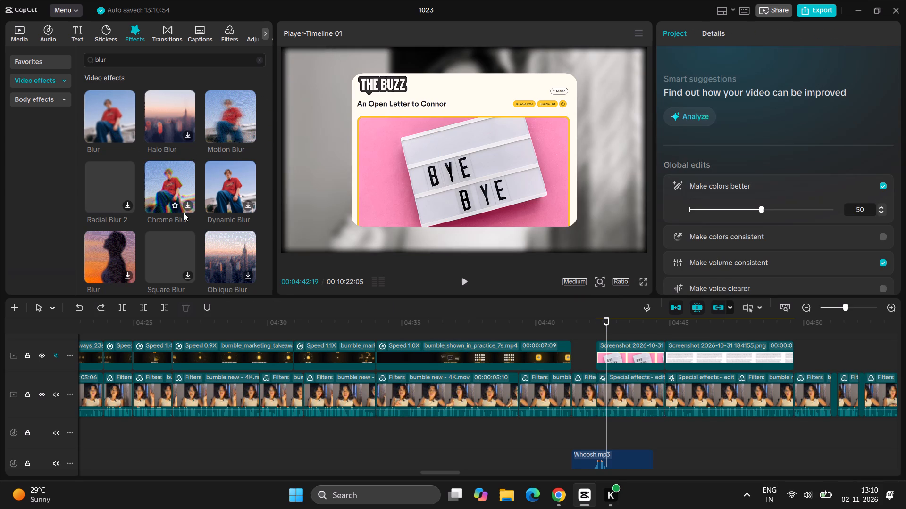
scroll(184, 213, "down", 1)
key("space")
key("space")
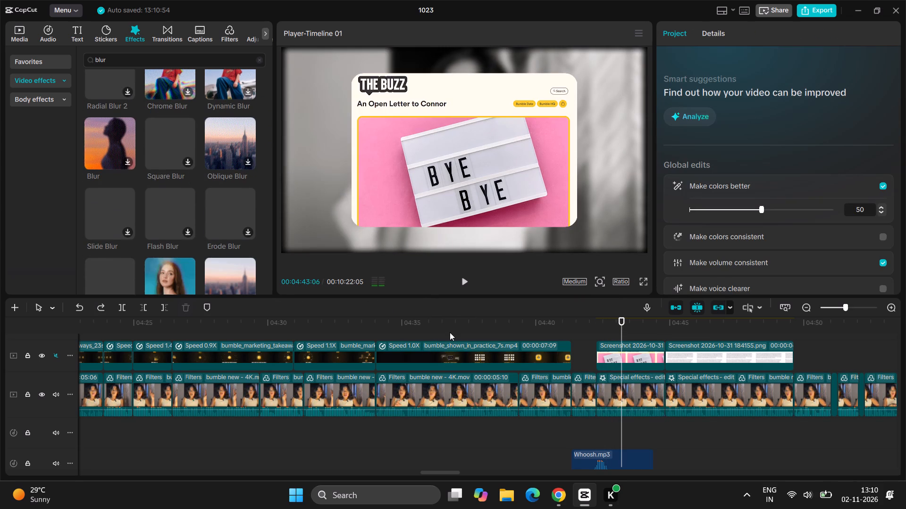
Apply the Zoom Out intro animation to the "An Open Letter to Connor" screenshot overlay.
left_click(621, 350)
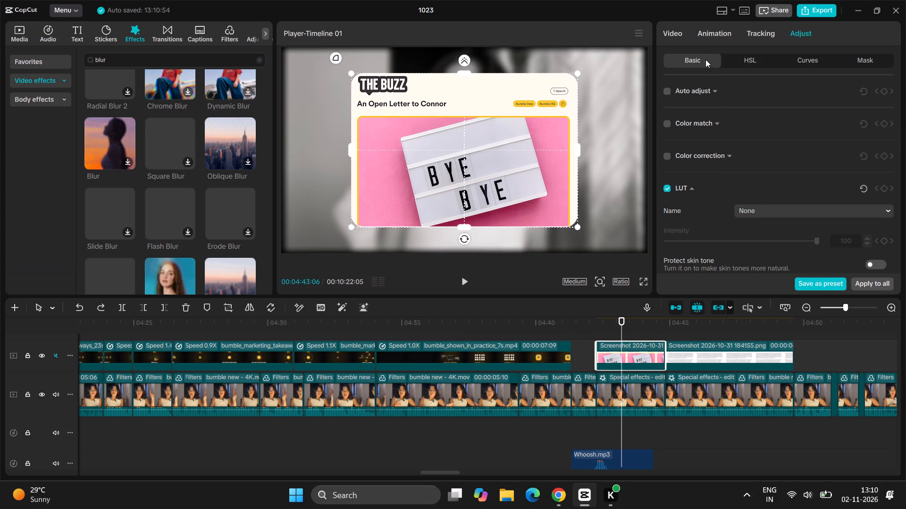
left_click(709, 35)
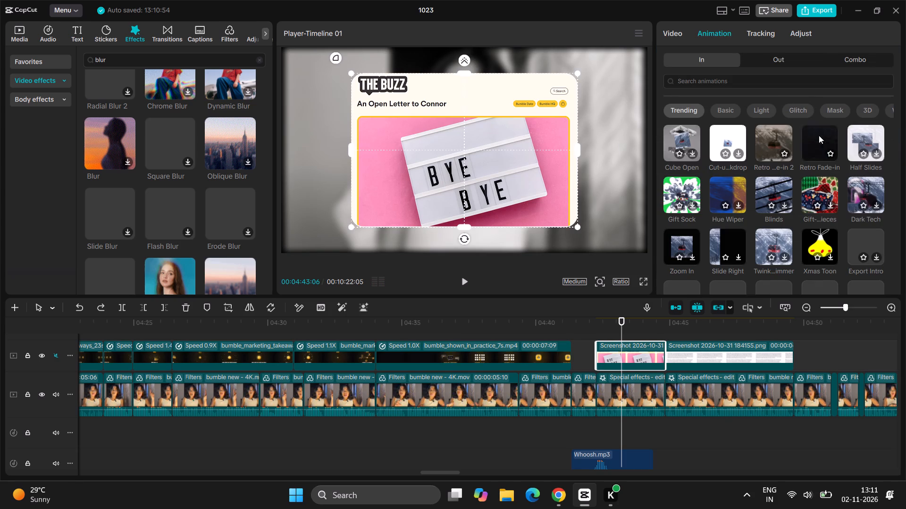
scroll(774, 151, "up", 1)
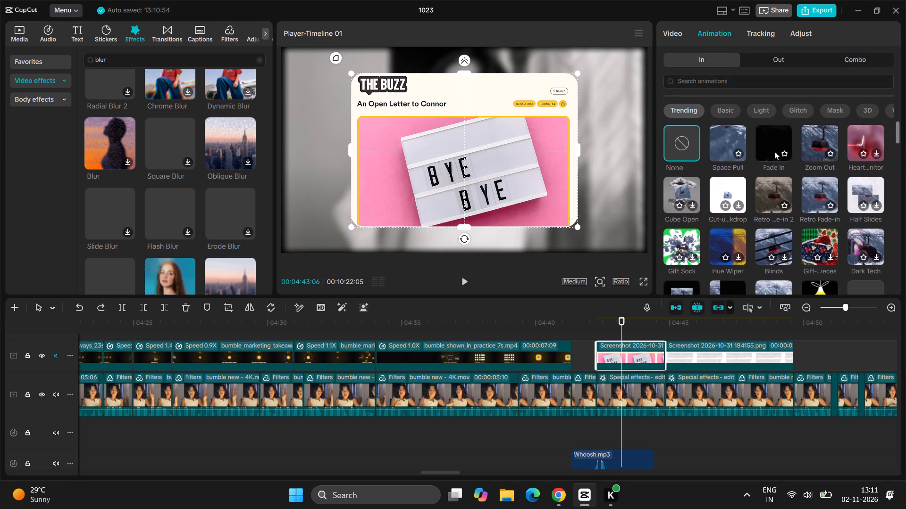
scroll(774, 151, "up", 1)
left_click(814, 144)
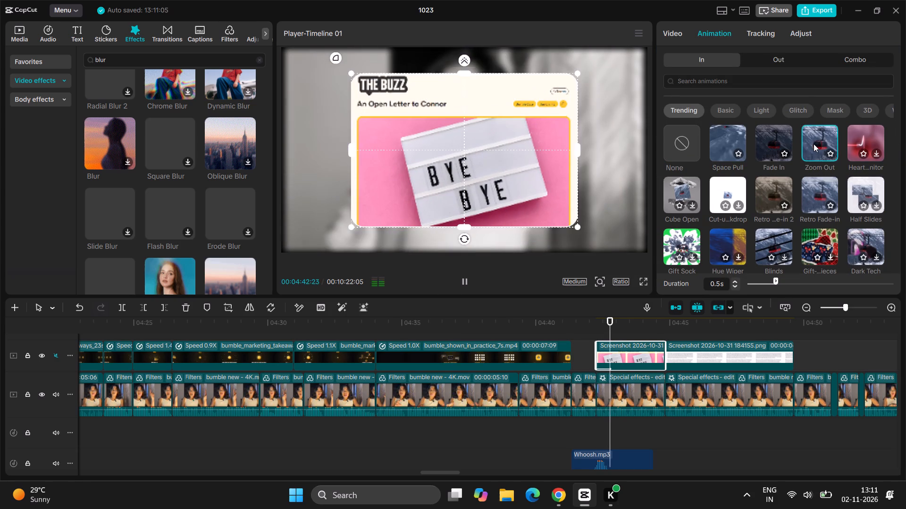
Apply the Zoom Out intro animation to the "Dear Connor" letter-text screenshot overlay and play back the section.
key("space")
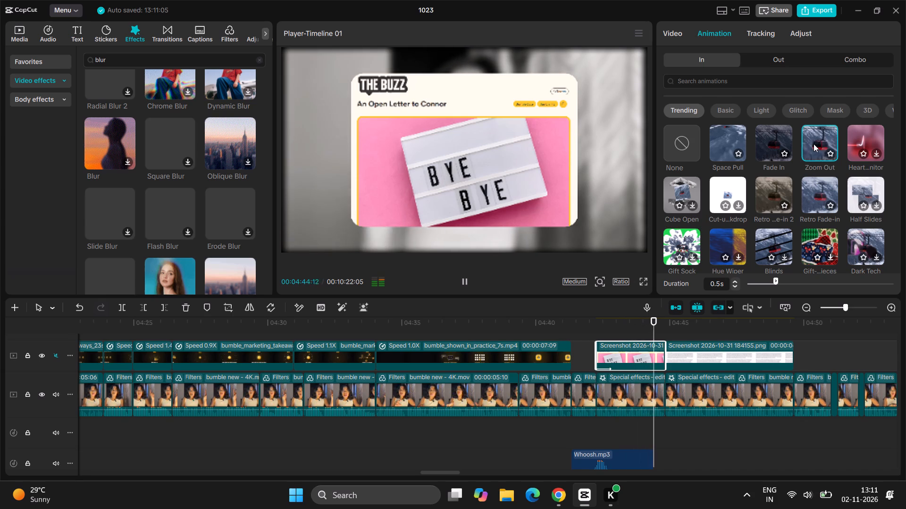
key("space")
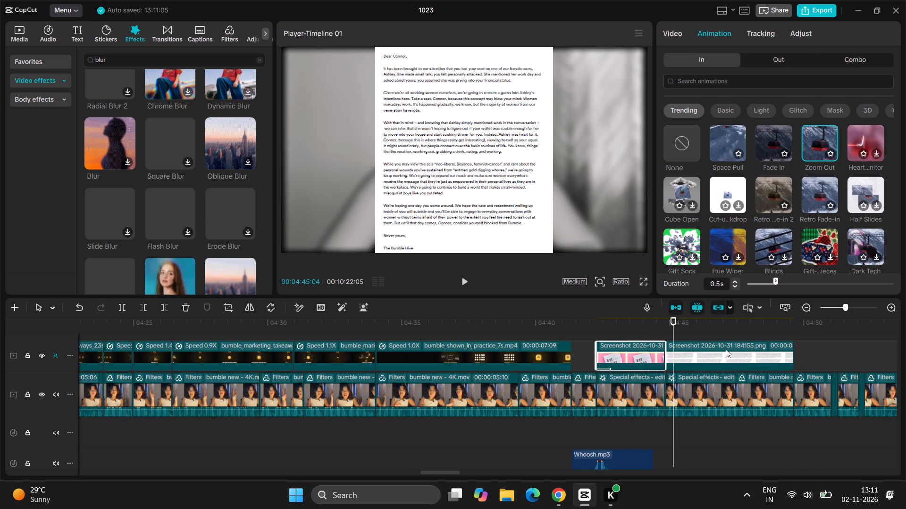
left_click(725, 354)
left_click(823, 143)
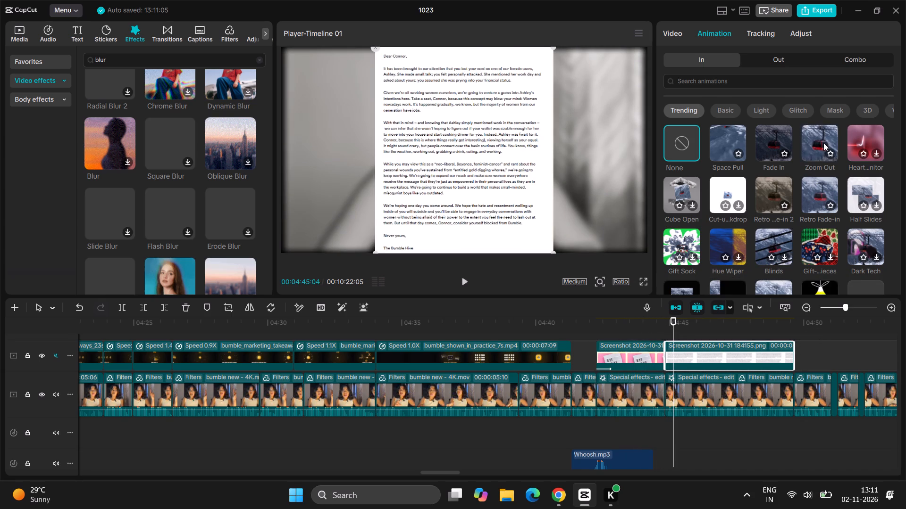
key("space")
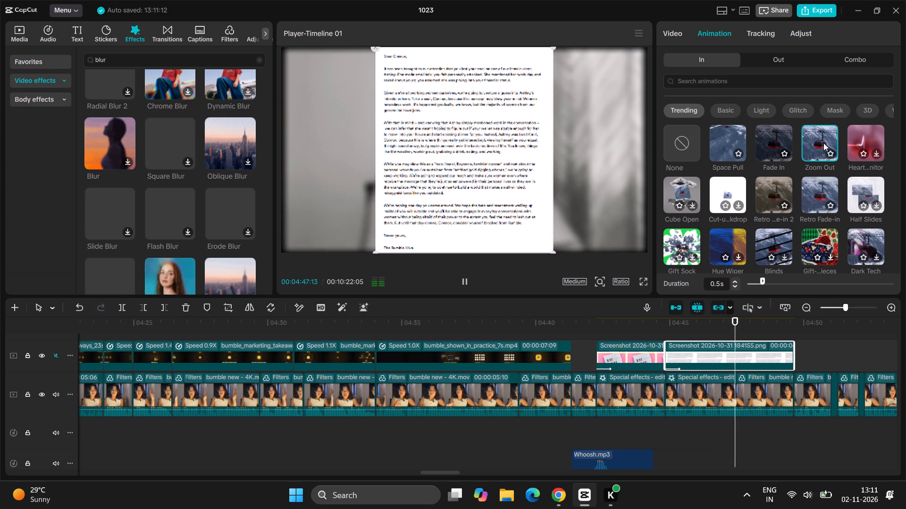
key("space")
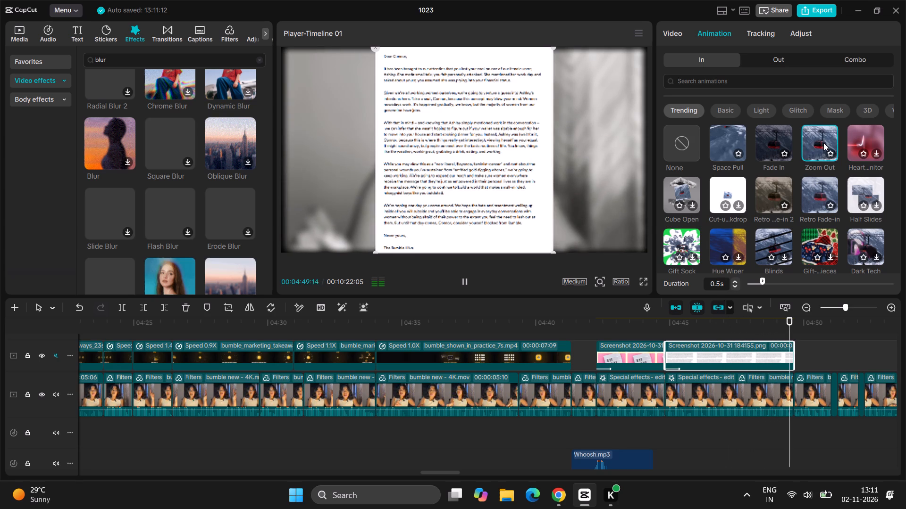
Add the Comparison II mask transition at the cut into the first blurred speaker clip, about 04:42, and preview it.
scroll(690, 356, "right", 1)
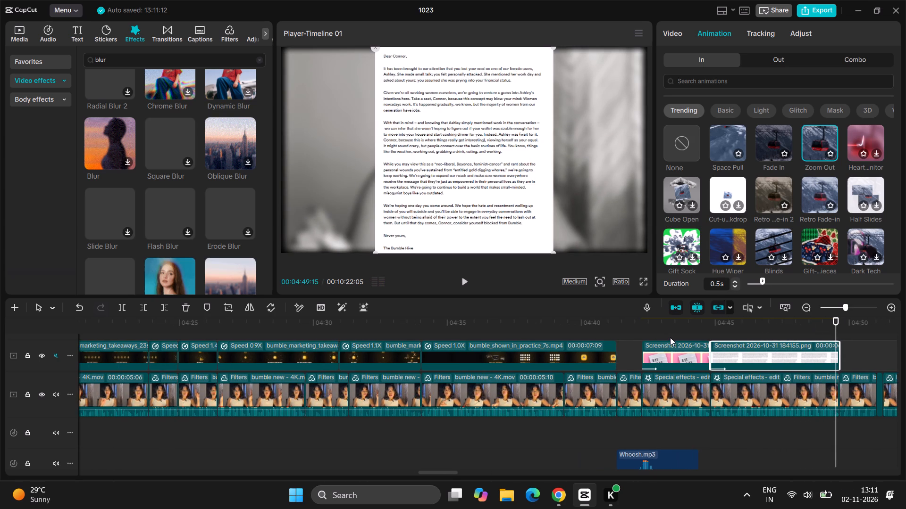
double_click(670, 336)
left_click_drag(670, 336, 712, 348)
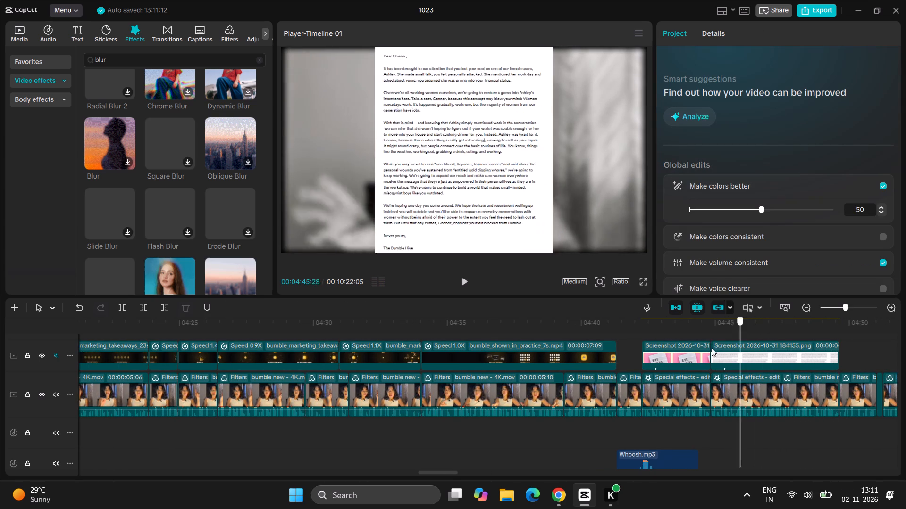
left_click_drag(712, 348, 620, 353)
key("space")
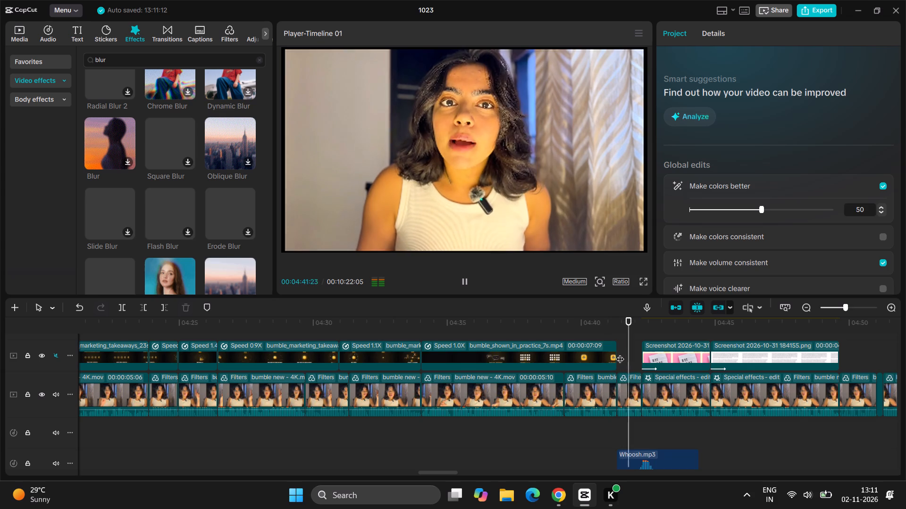
key("space")
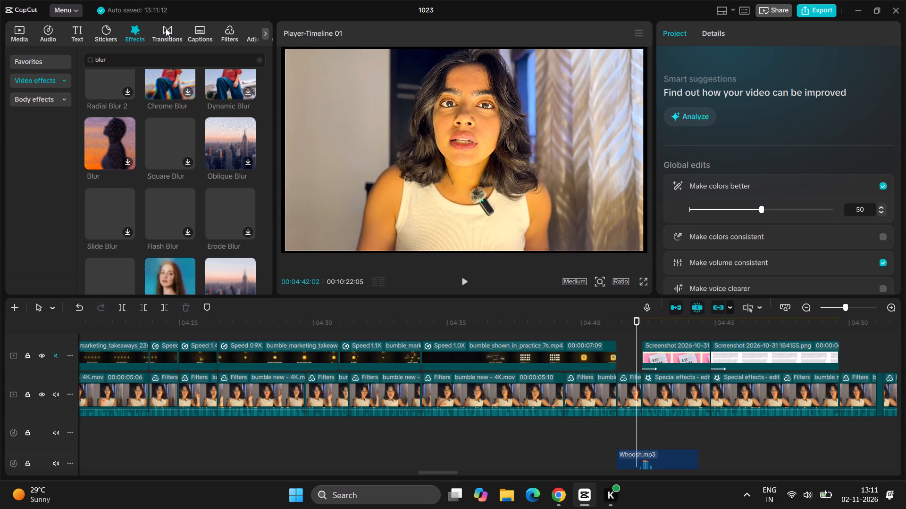
left_click(166, 28)
left_click_drag(236, 110, 527, 320)
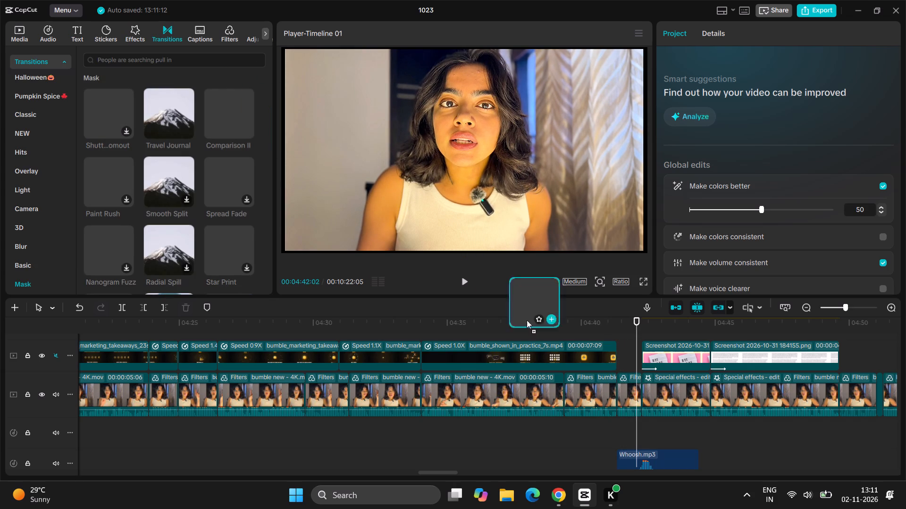
left_click_drag(527, 320, 637, 393)
key("space")
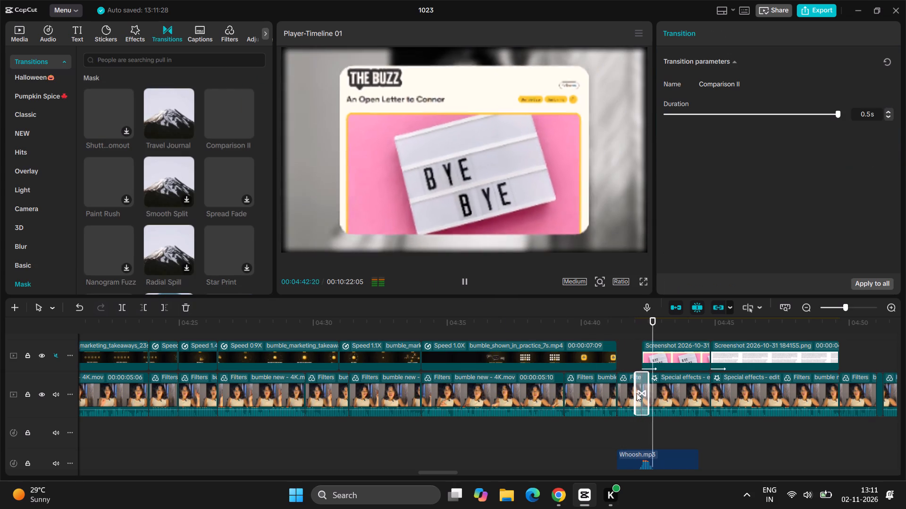
key("space")
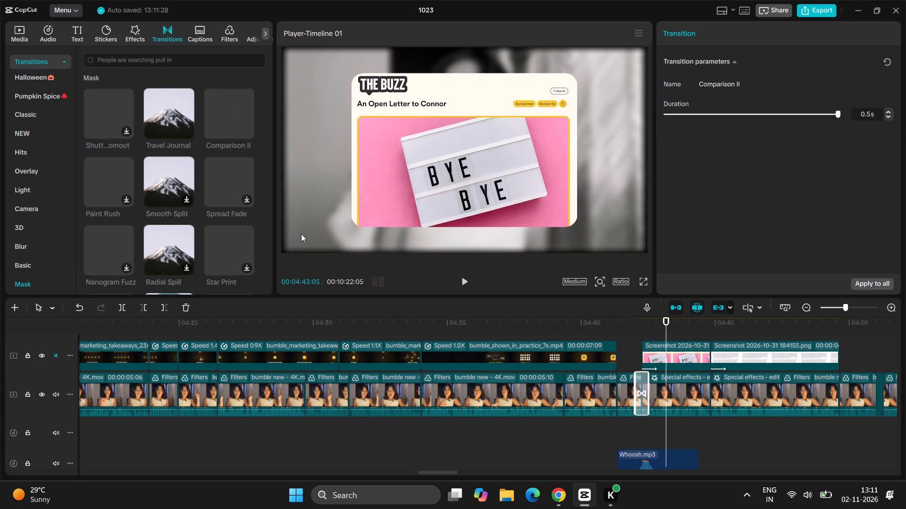
Search the effects library for "glow" in place of the previous term.
left_click(130, 38)
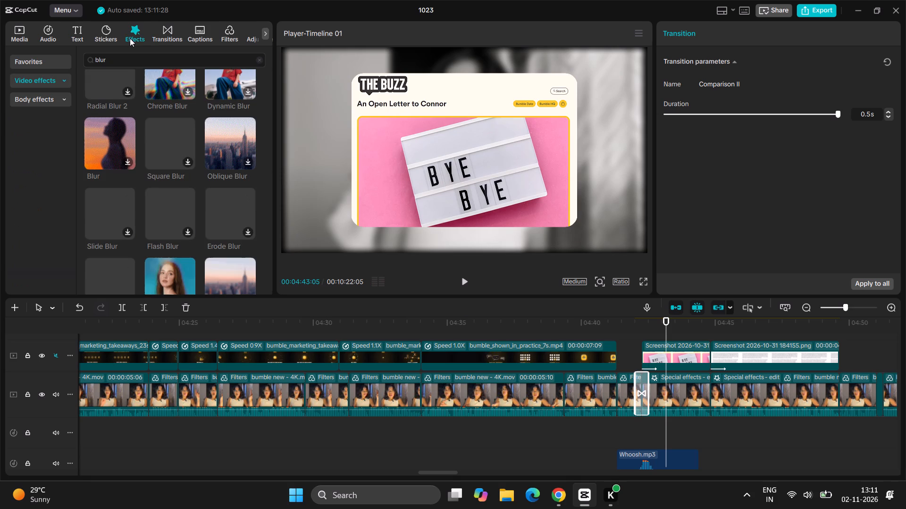
left_click_drag(137, 57, 91, 58)
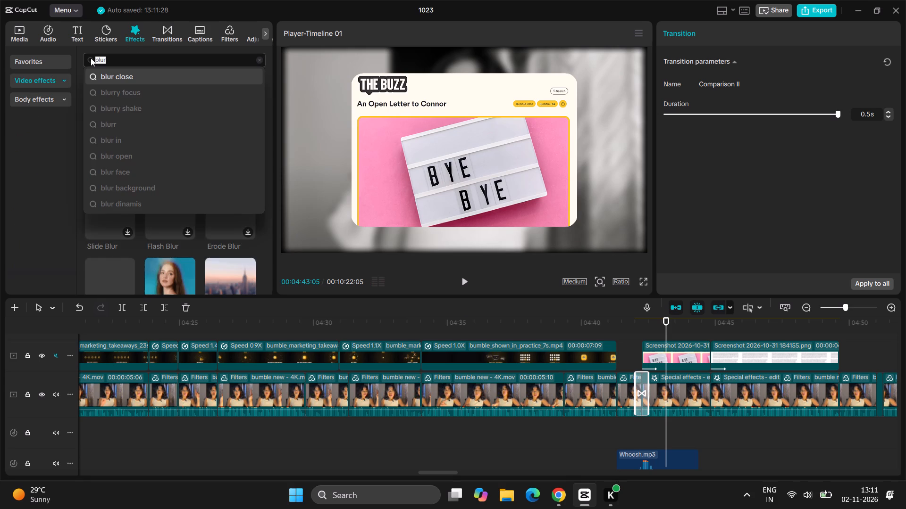
key("BackSpace")
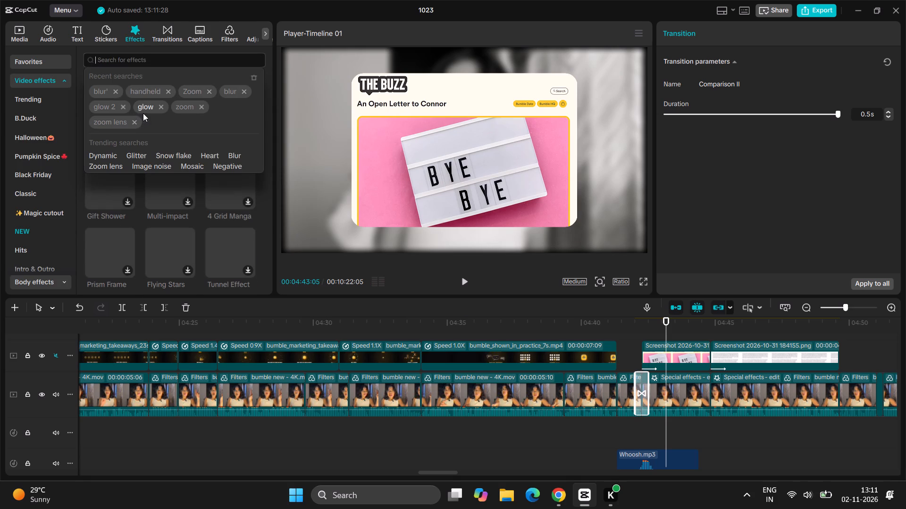
left_click(146, 108)
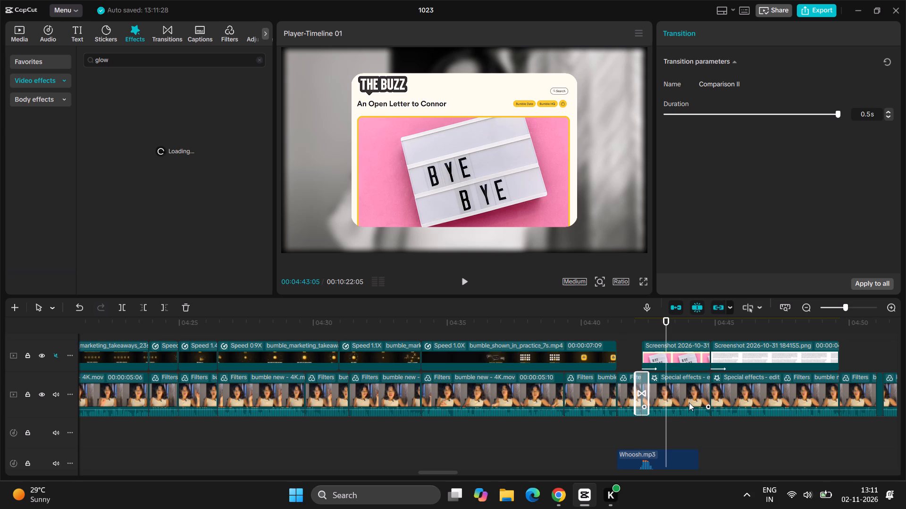
Apply the Zoom AI movement to the short speaker clip at about 04:51, after the screenshots, and play it back.
scroll(689, 402, "up", 7, "ctrl")
scroll(689, 402, "left", 1)
scroll(689, 402, "up", 1)
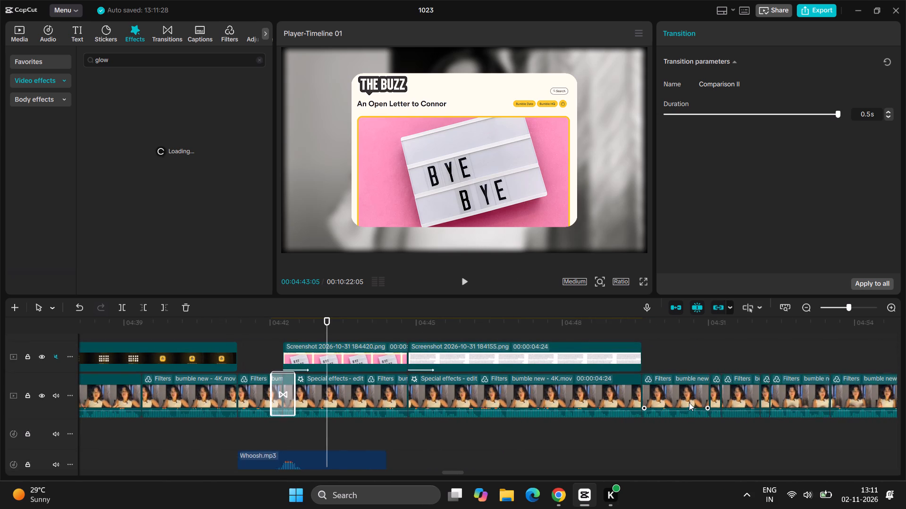
scroll(689, 402, "up", 1)
scroll(689, 402, "down", 1)
left_click(652, 351)
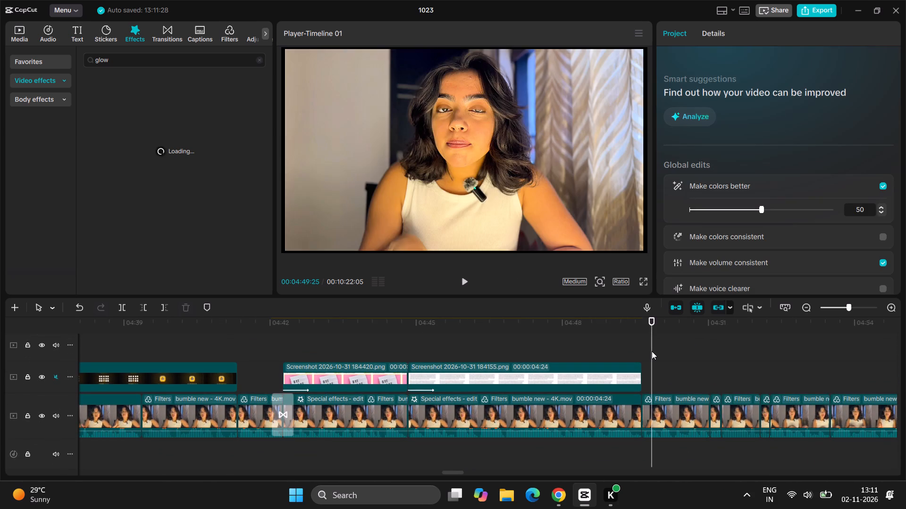
left_click_drag(652, 351, 646, 353)
key("space")
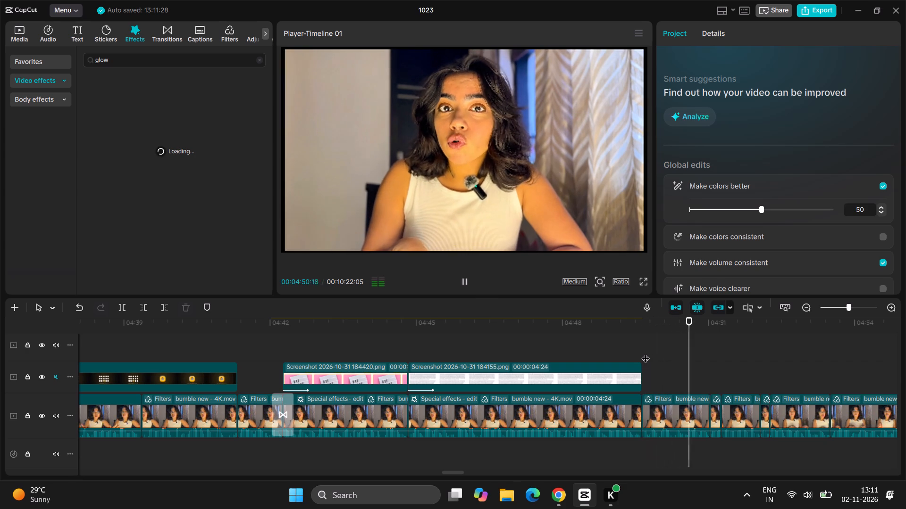
key("space")
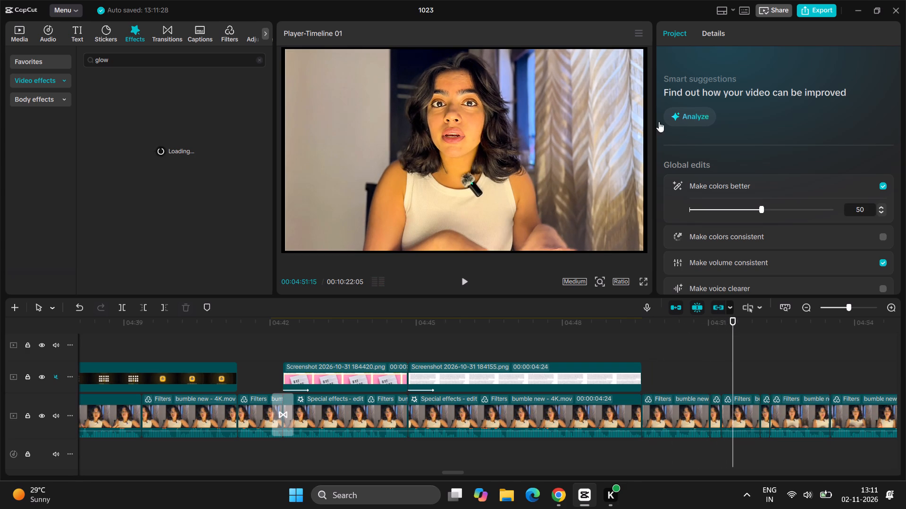
left_click(738, 418)
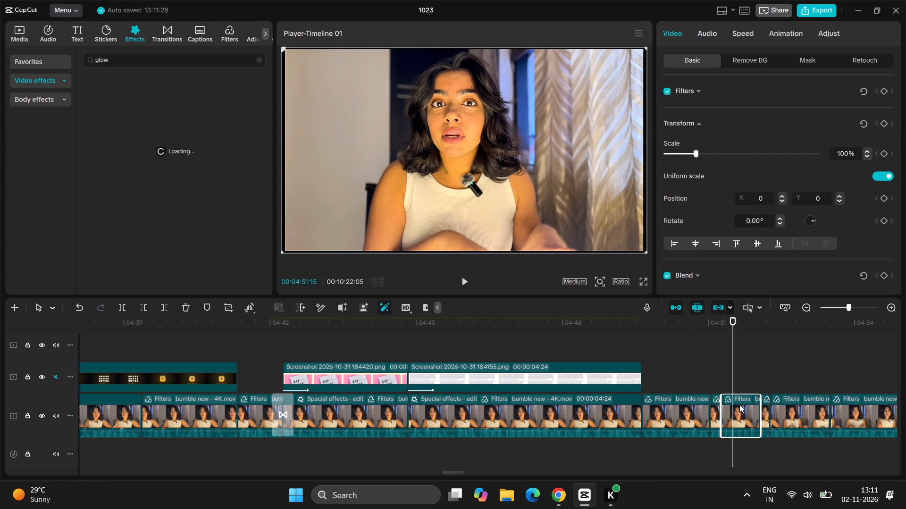
scroll(771, 219, "down", 1)
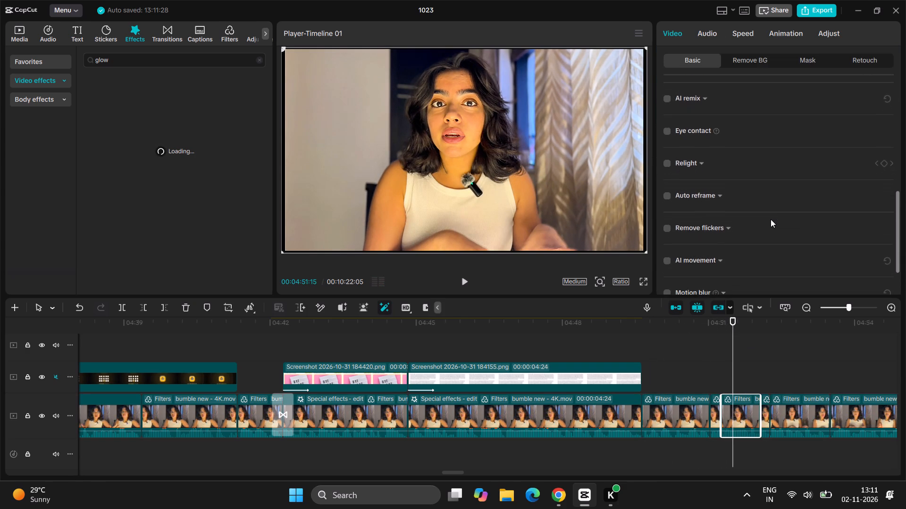
scroll(771, 219, "down", 1)
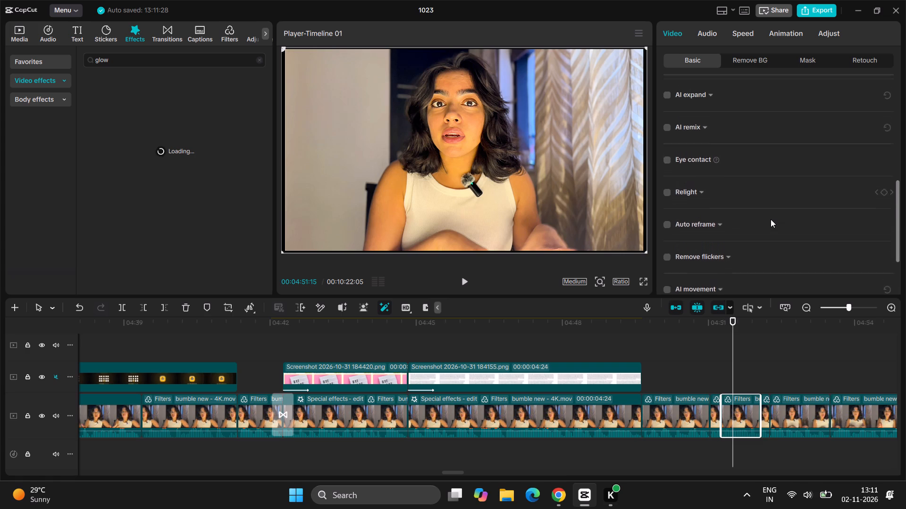
left_click(665, 262)
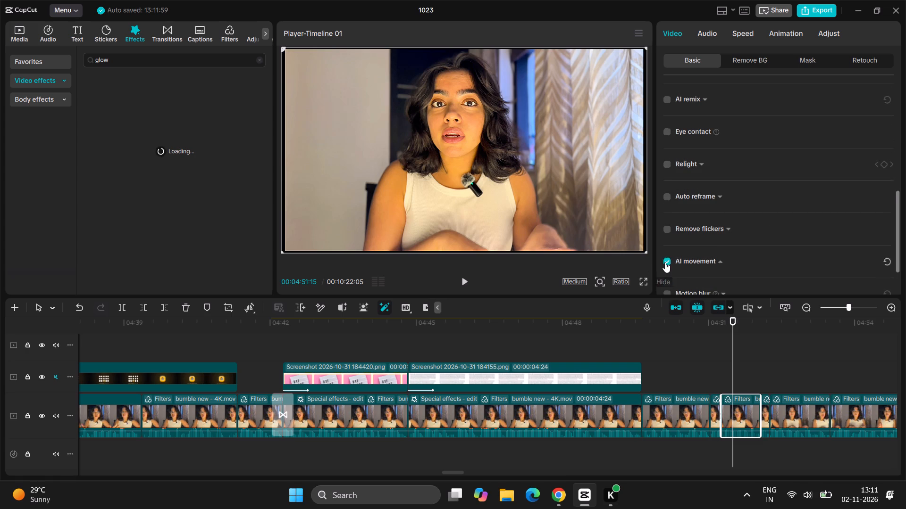
scroll(665, 262, "down", 1)
left_click(769, 171)
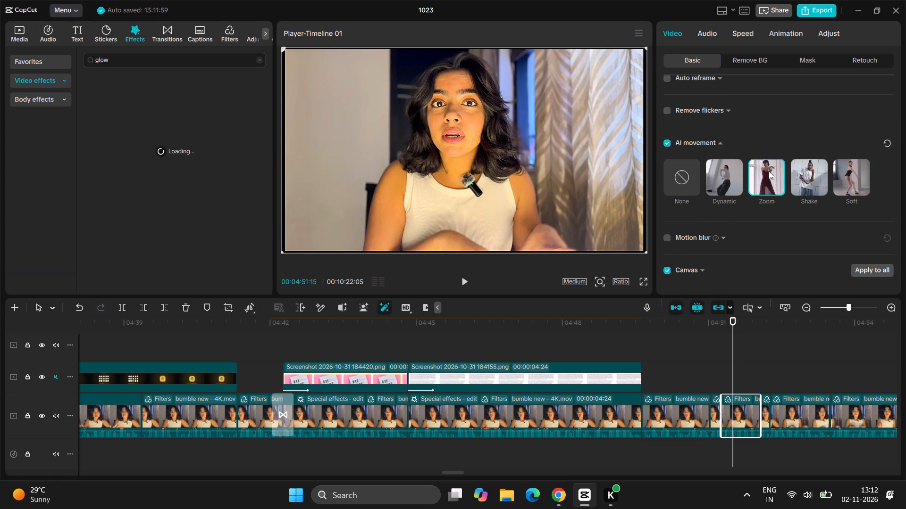
key("space")
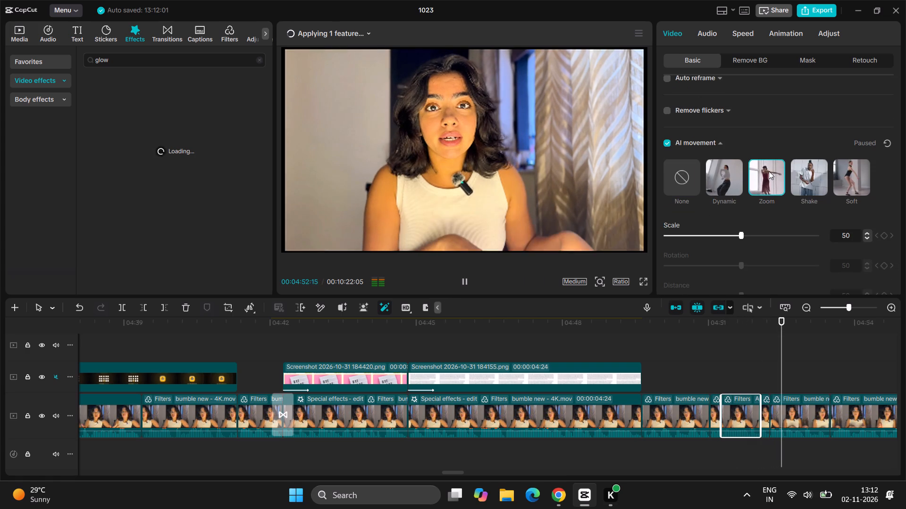
key("space")
left_click_drag(779, 353, 722, 381)
key("space")
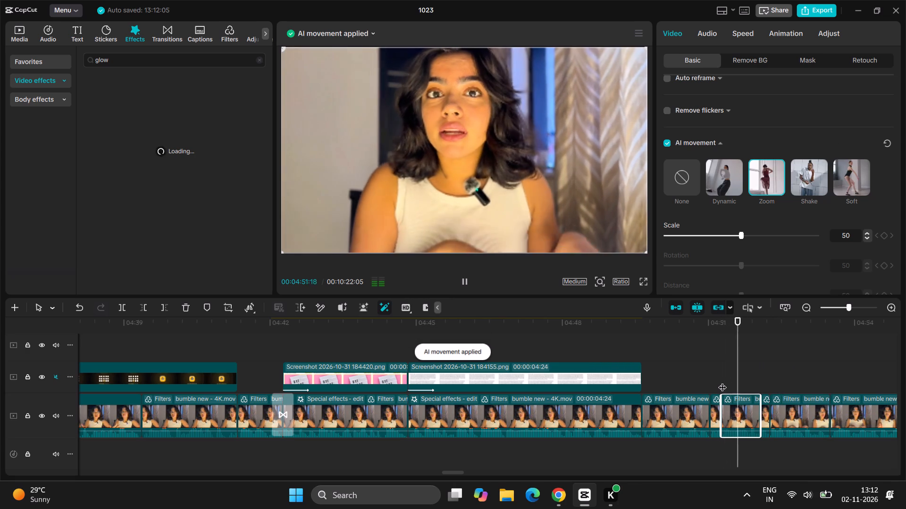
key("space")
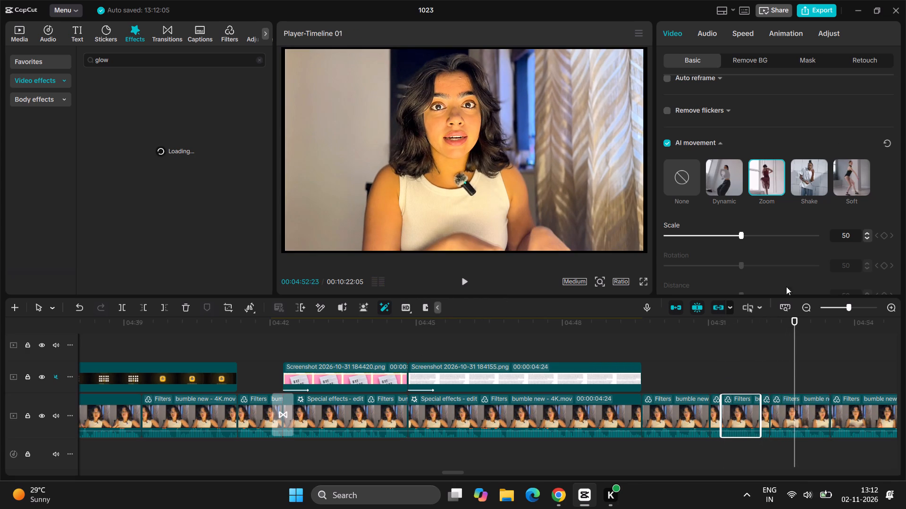
Apply the Zoom AI movement to the speaker clip at about 04:52 to 04:53 and play it back.
left_click(792, 412)
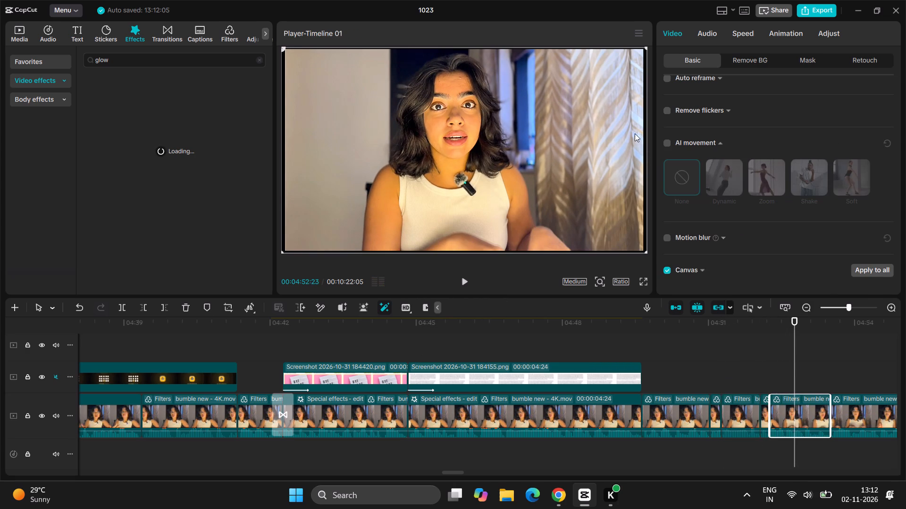
left_click(671, 143)
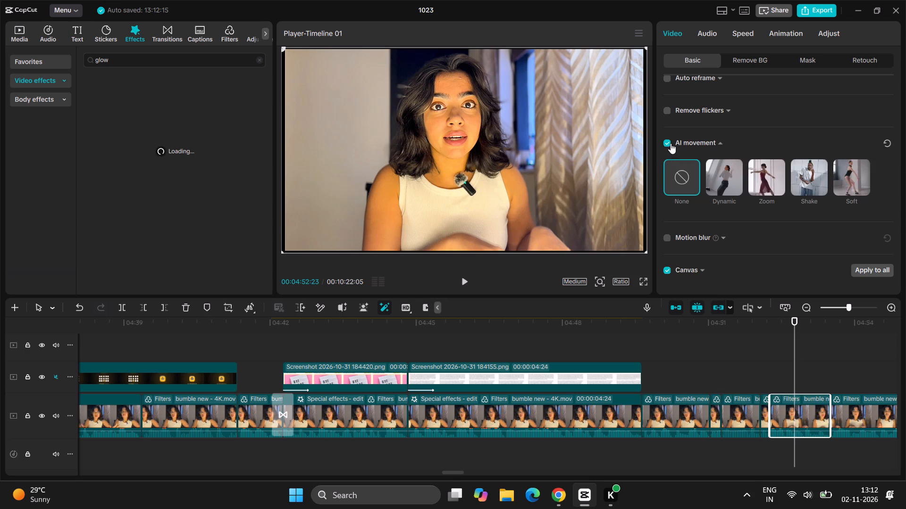
left_click(763, 179)
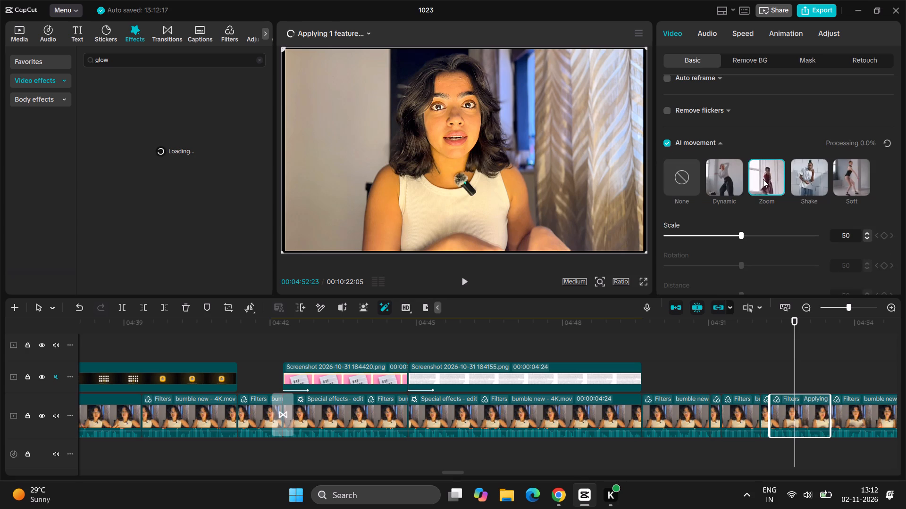
key("space")
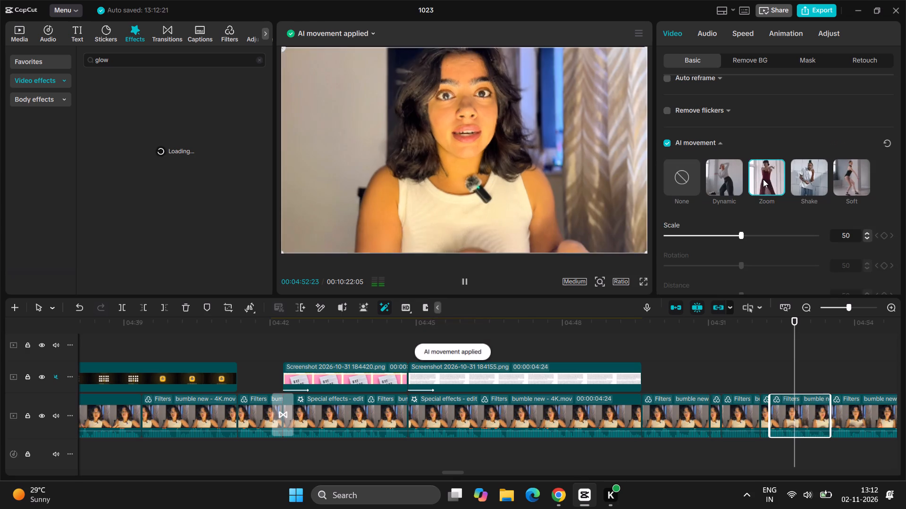
key("space")
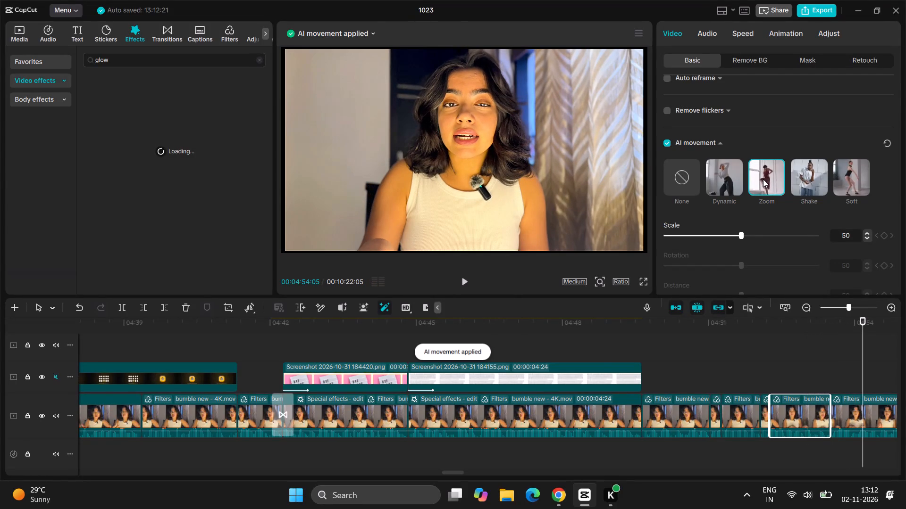
Return to the second screenshot at about 04:46 and download the Glow and Dreamy Glow video effects.
scroll(891, 392, "left", 2)
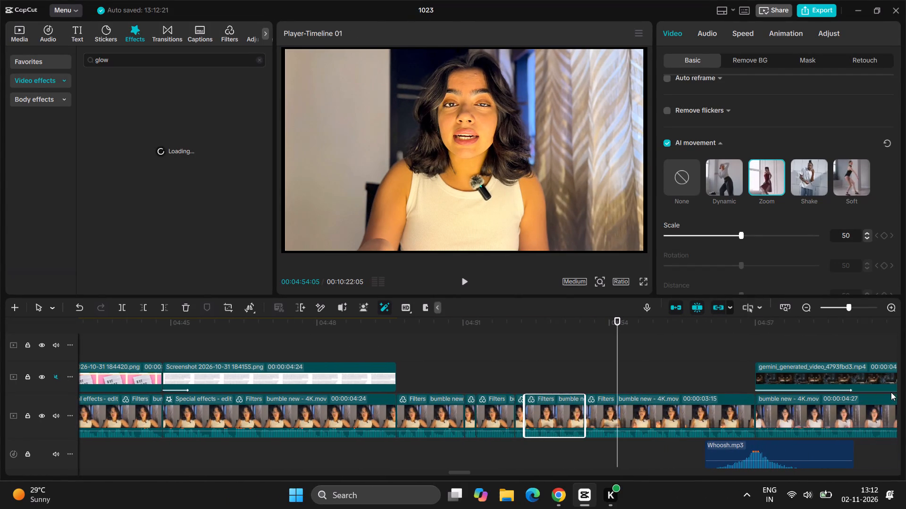
left_click(730, 405)
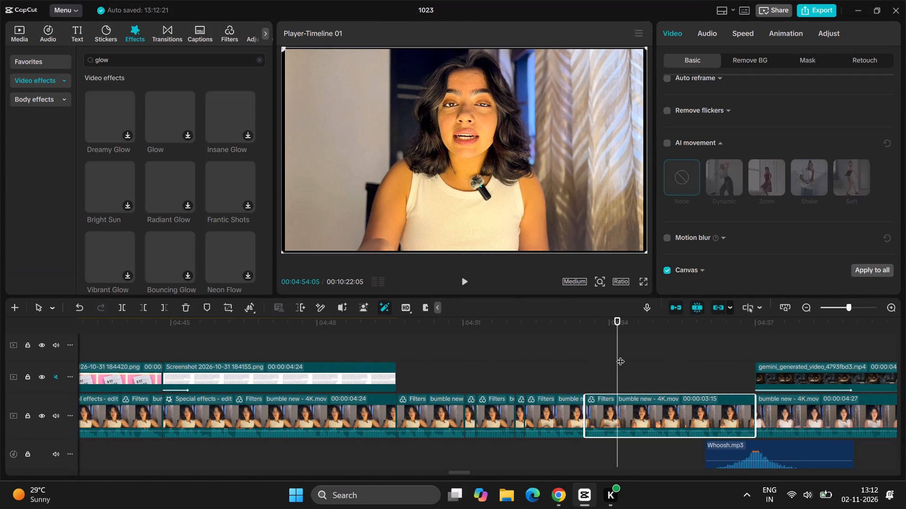
left_click_drag(621, 355, 224, 328)
scroll(224, 328, "right", 2)
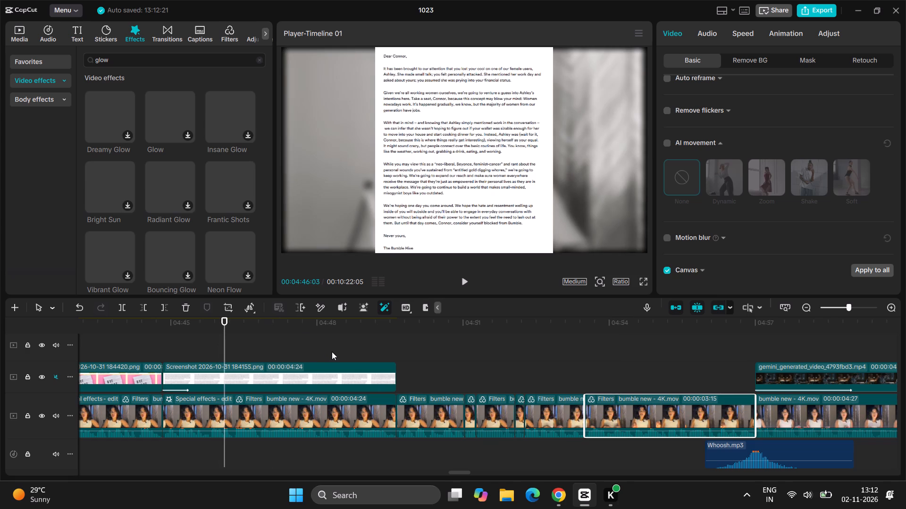
scroll(331, 351, "right", 1)
left_click(171, 107)
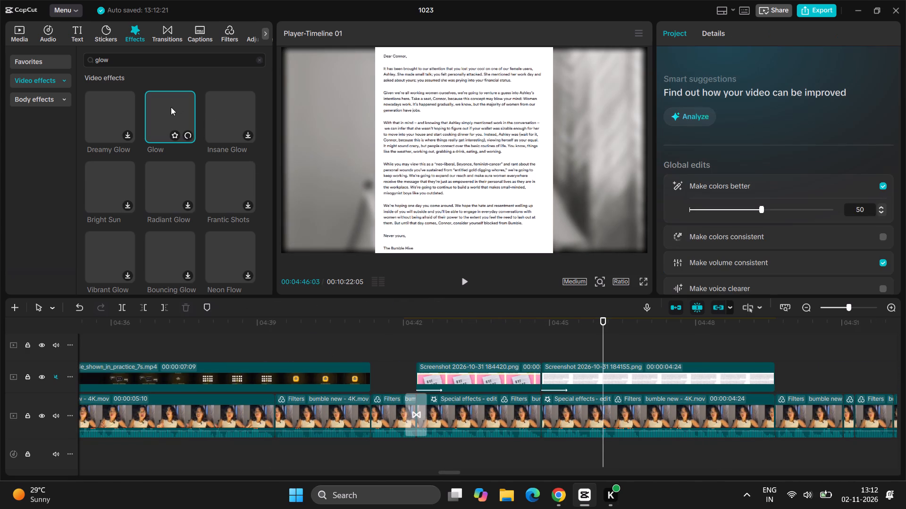
left_click(128, 115)
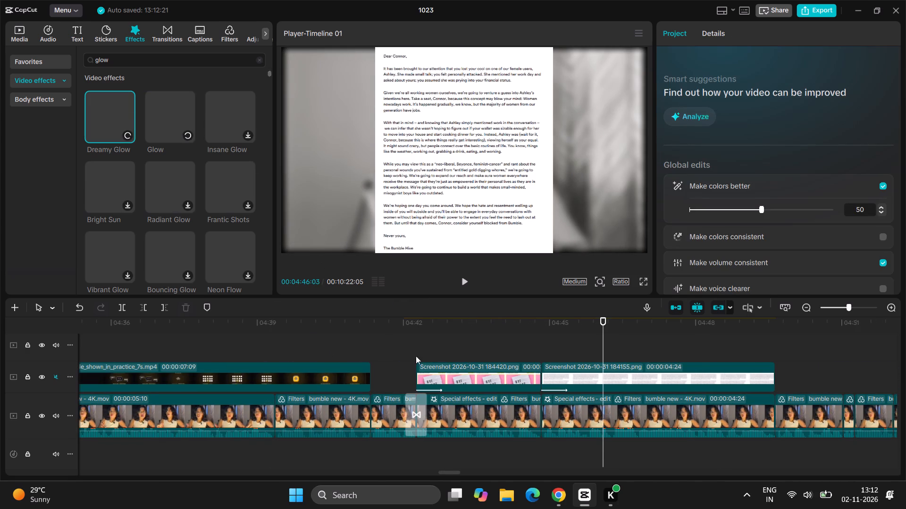
Move the playhead onto the first screenshot, "An Open Letter to Connor", at about 04:44.
scroll(482, 357, "up", 4)
scroll(482, 357, "right", 2)
scroll(482, 357, "left", 2)
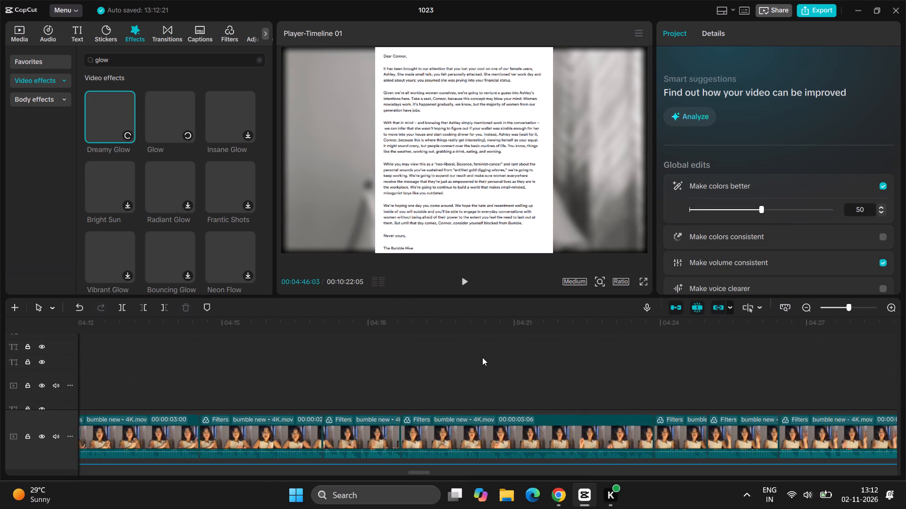
scroll(482, 357, "left", 2)
scroll(482, 357, "down", 3)
scroll(482, 357, "right", 1)
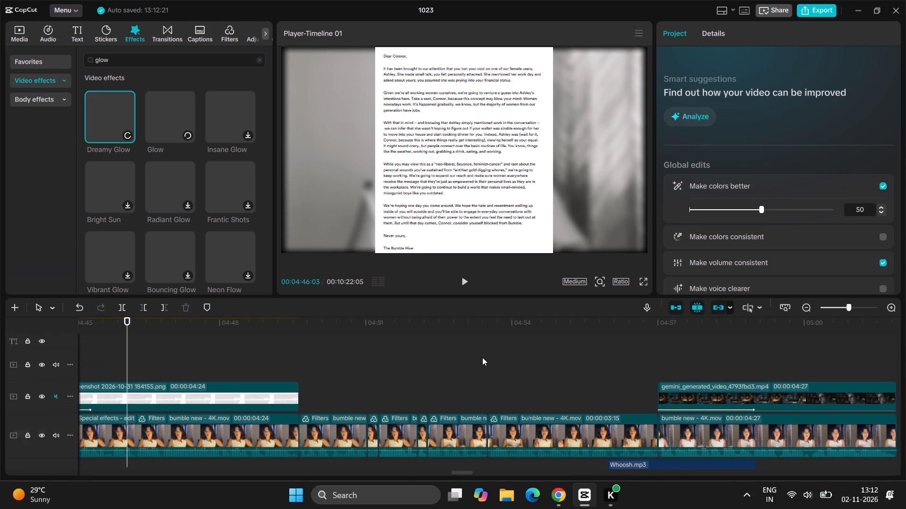
scroll(482, 357, "right", 2)
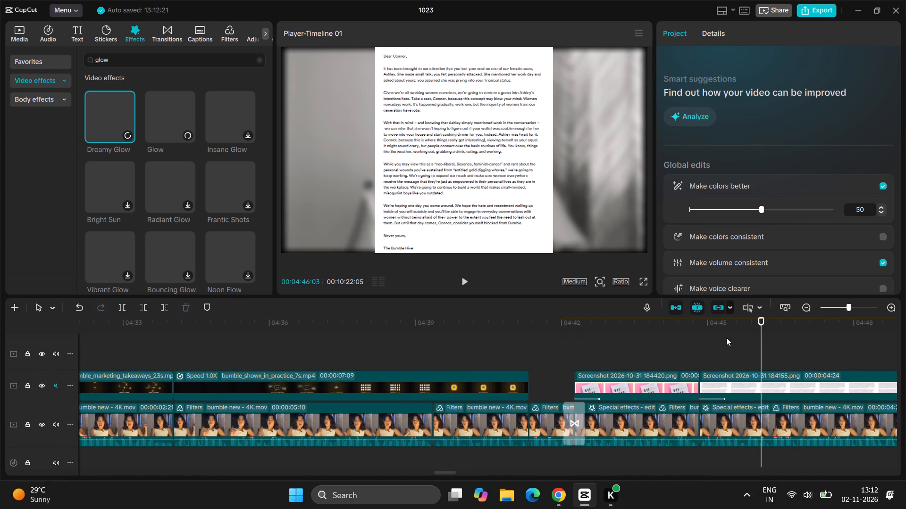
left_click_drag(760, 328, 672, 364)
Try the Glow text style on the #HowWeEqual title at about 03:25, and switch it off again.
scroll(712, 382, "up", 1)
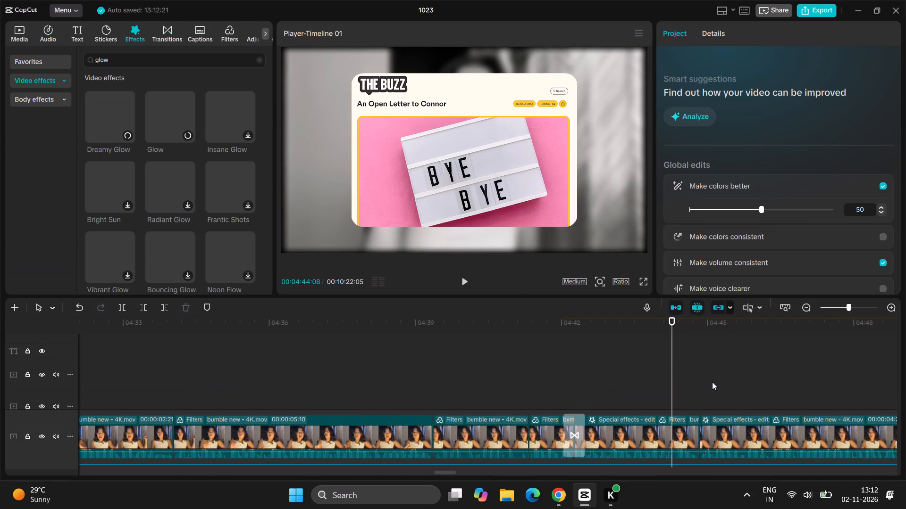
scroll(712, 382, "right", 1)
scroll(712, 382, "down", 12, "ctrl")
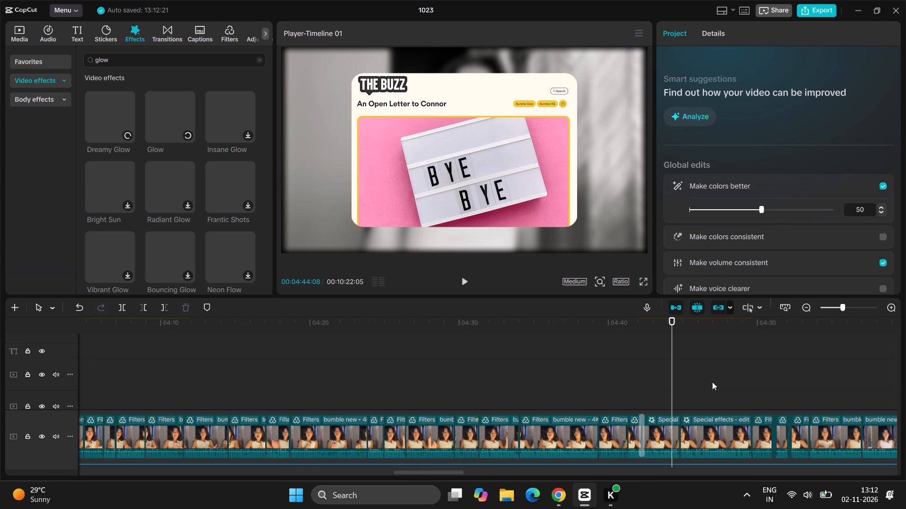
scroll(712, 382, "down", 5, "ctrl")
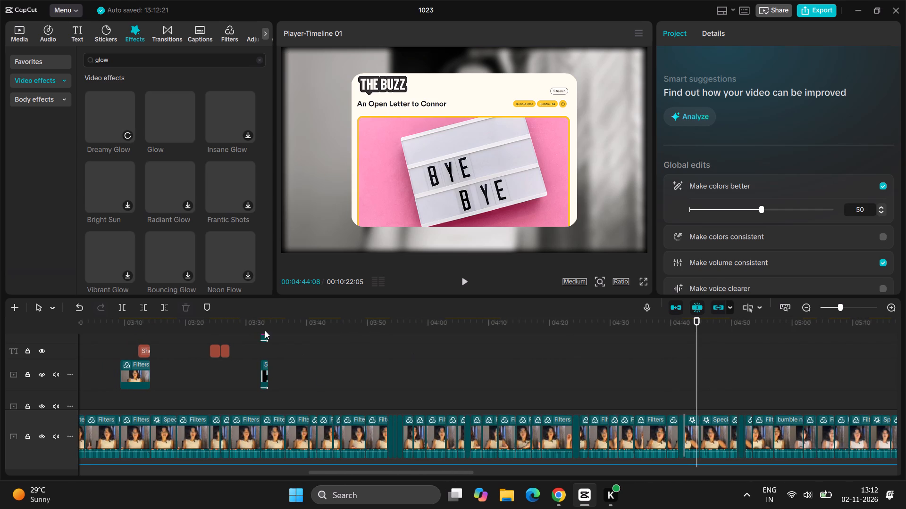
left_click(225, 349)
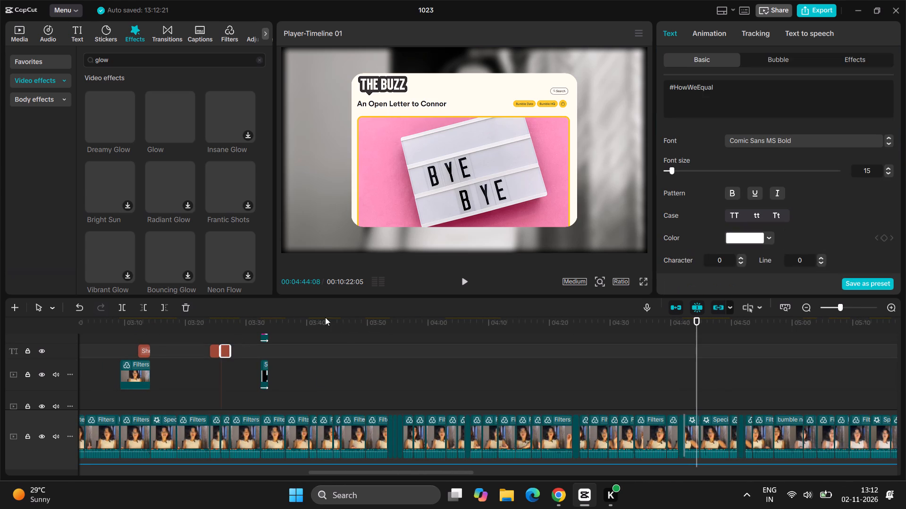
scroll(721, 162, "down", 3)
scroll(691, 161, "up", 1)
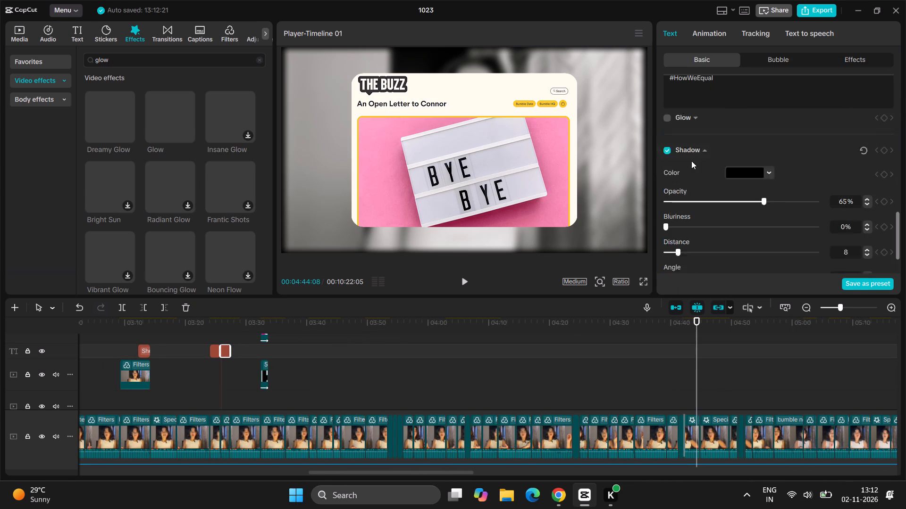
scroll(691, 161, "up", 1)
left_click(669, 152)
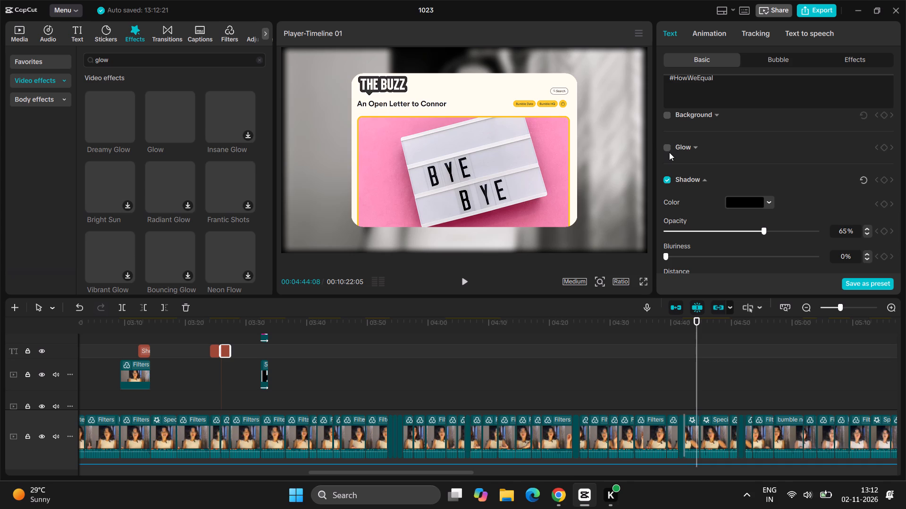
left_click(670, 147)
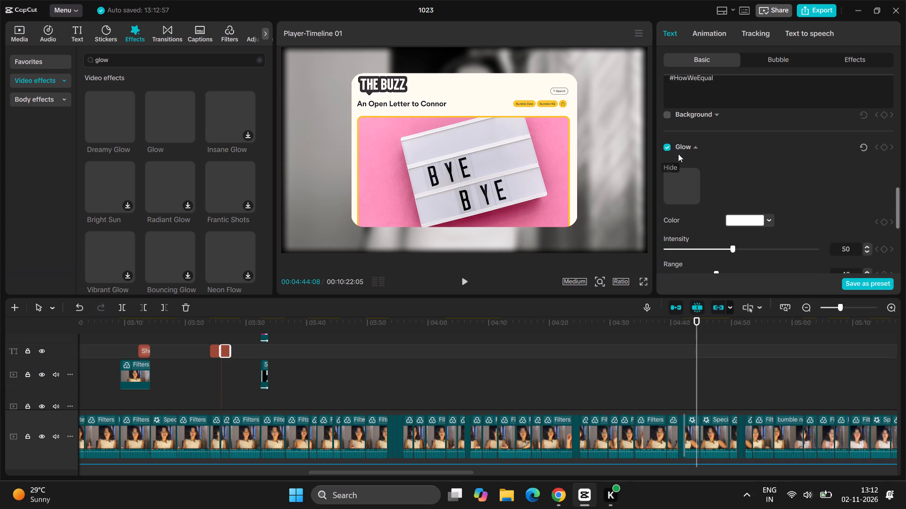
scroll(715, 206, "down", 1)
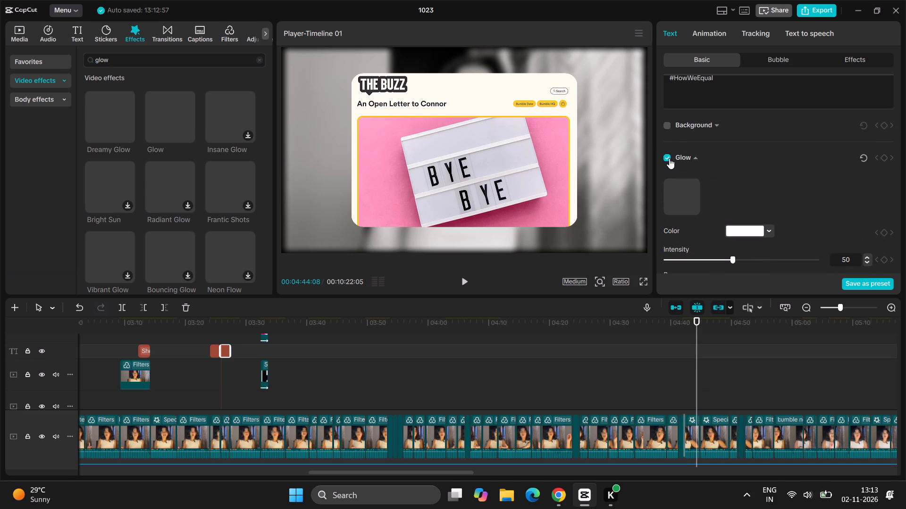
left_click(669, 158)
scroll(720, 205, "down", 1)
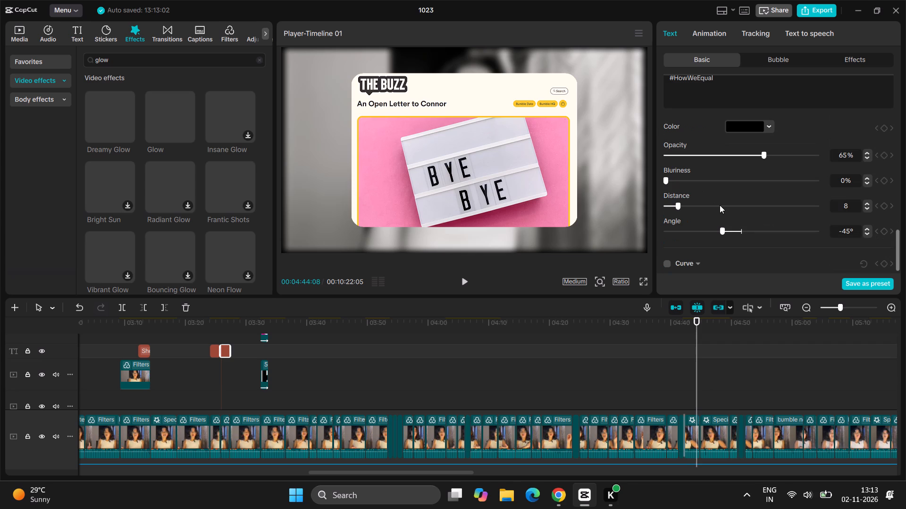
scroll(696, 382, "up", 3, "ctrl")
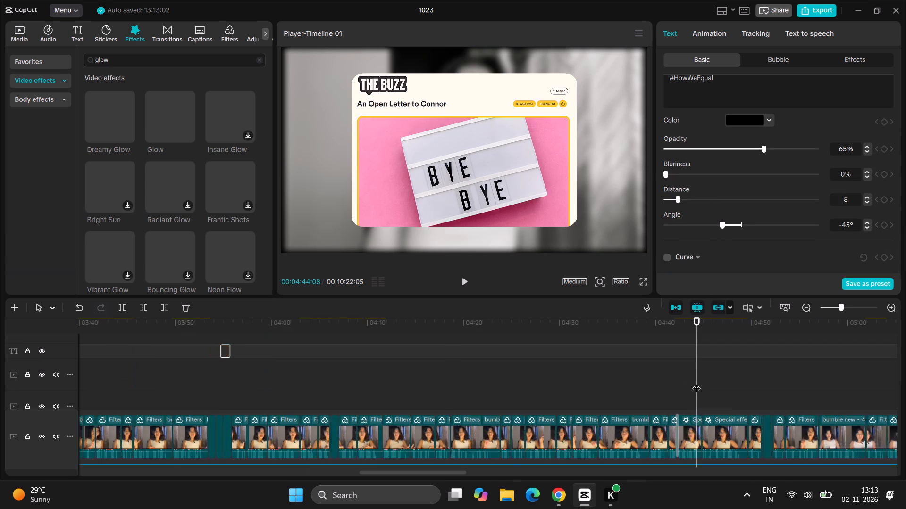
Add the Dreamy Glow effect to the blurred speaker clip beneath the first screenshot, at about 04:42 to 04:44.
scroll(696, 382, "up", 10, "ctrl")
scroll(696, 382, "down", 2)
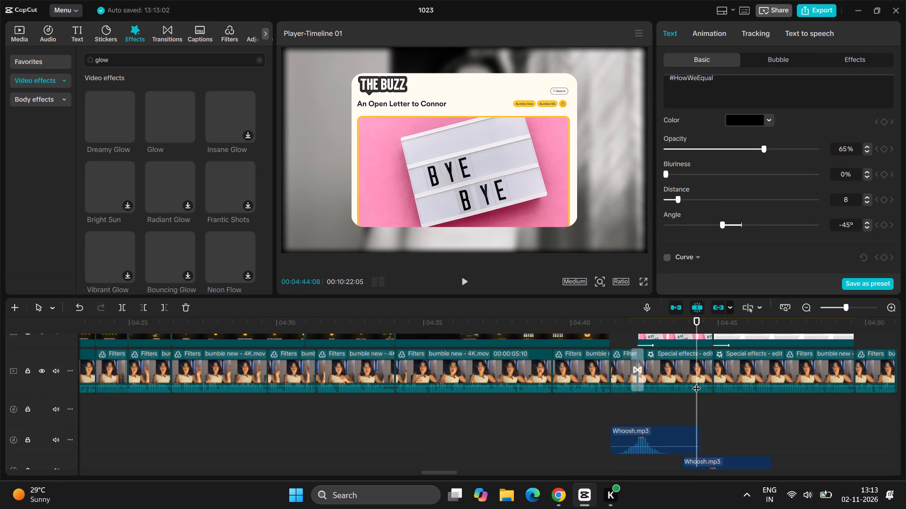
scroll(696, 382, "up", 1)
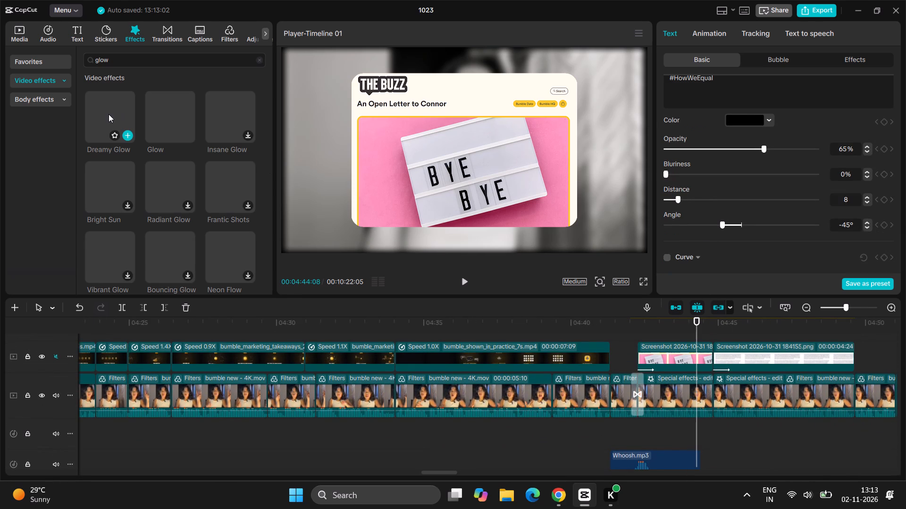
left_click(109, 115)
left_click_drag(109, 115, 648, 386)
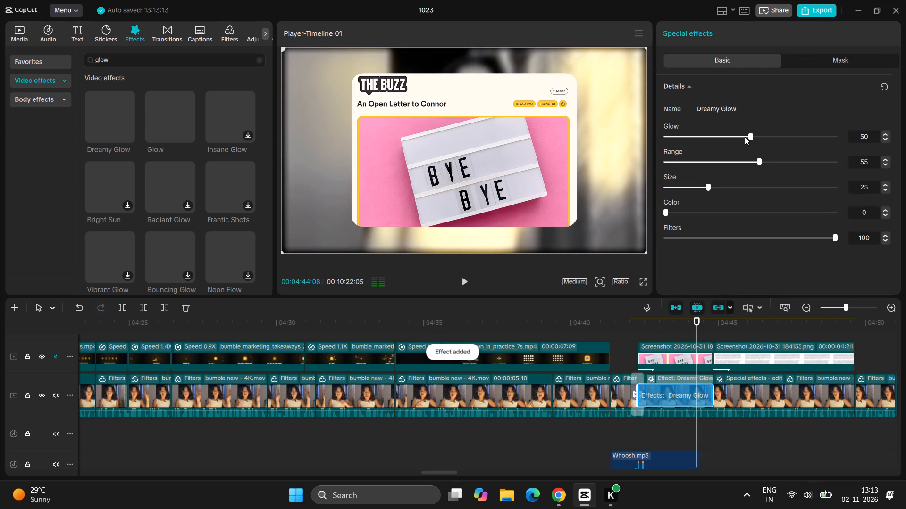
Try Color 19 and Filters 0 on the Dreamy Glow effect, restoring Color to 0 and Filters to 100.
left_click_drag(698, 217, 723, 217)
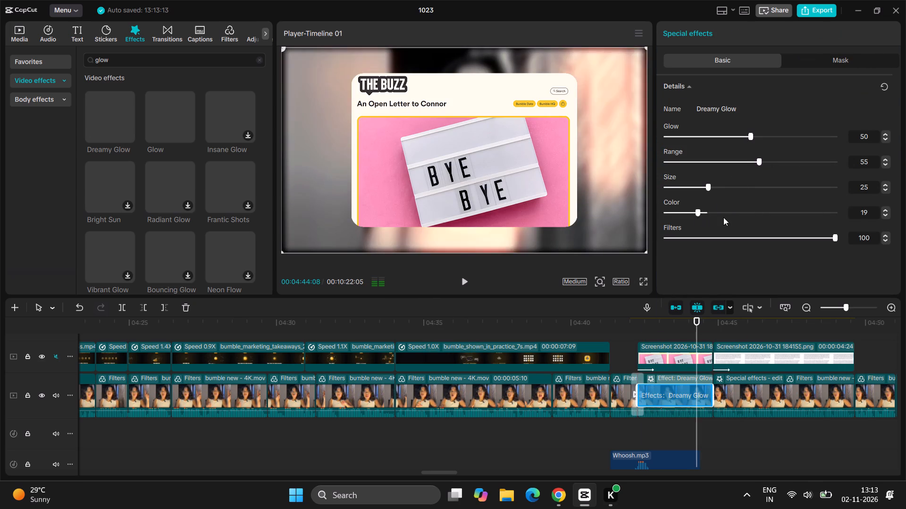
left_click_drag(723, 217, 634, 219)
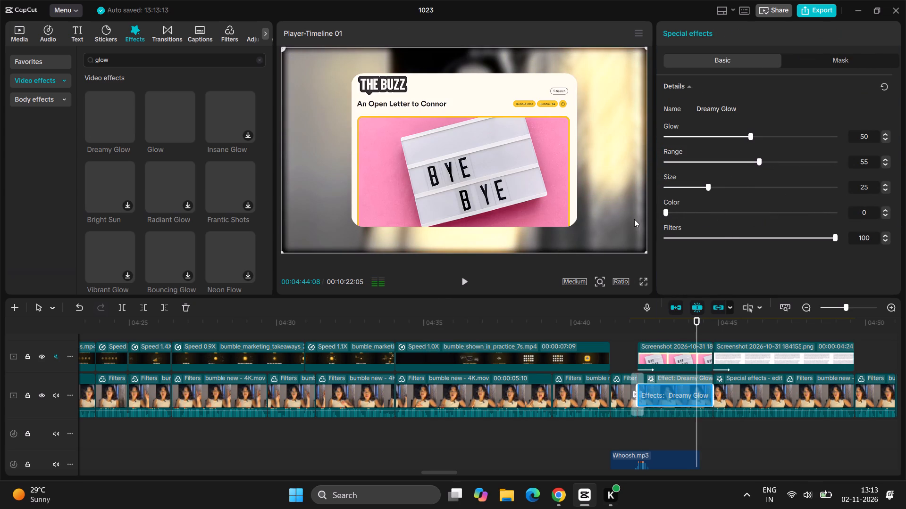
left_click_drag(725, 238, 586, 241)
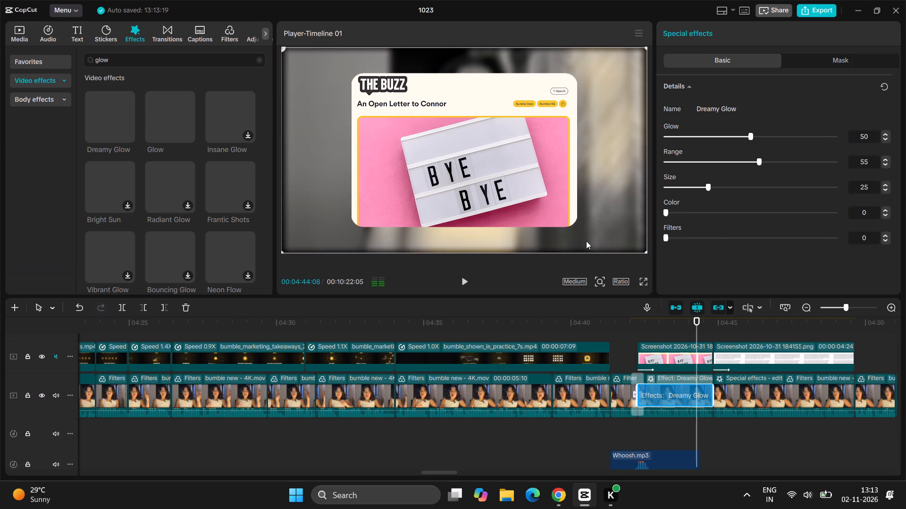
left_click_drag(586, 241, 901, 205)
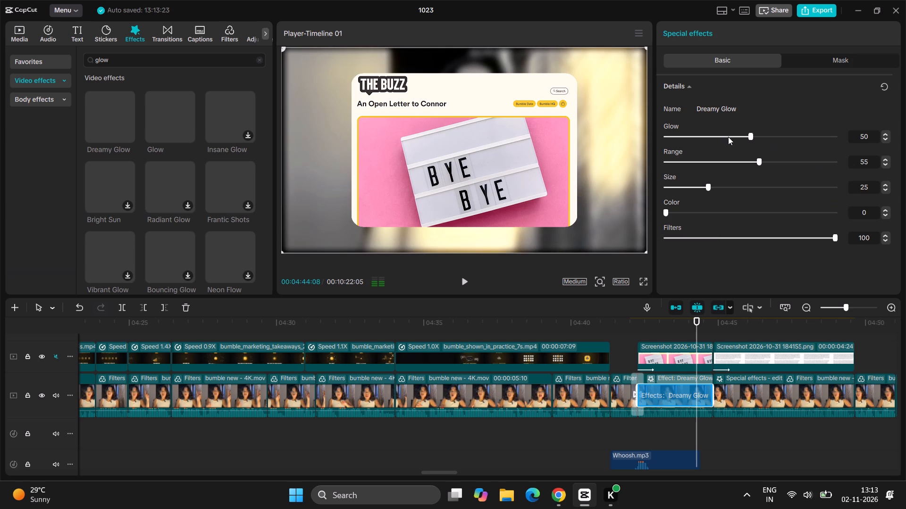
Lower the Dreamy Glow effect's Glow value to 22 and play back the screenshot section.
left_click_drag(729, 137, 730, 143)
left_click_drag(730, 143, 703, 152)
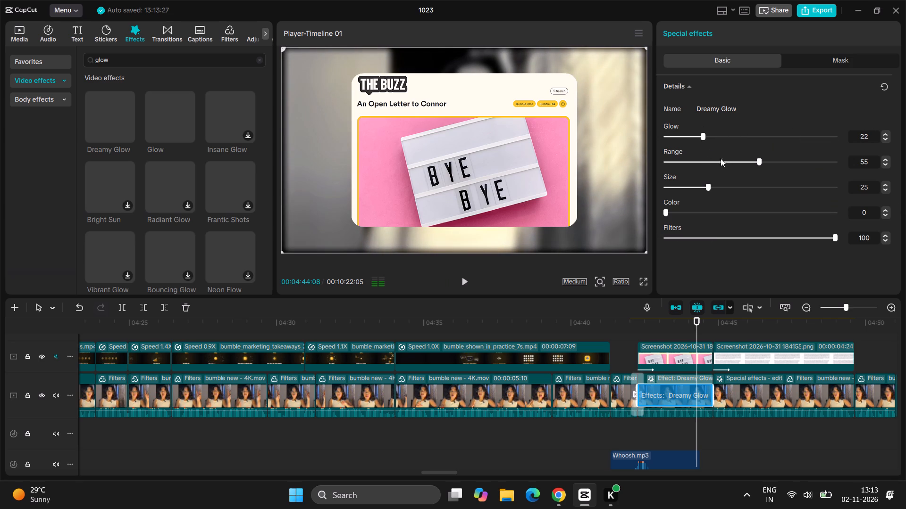
key("space")
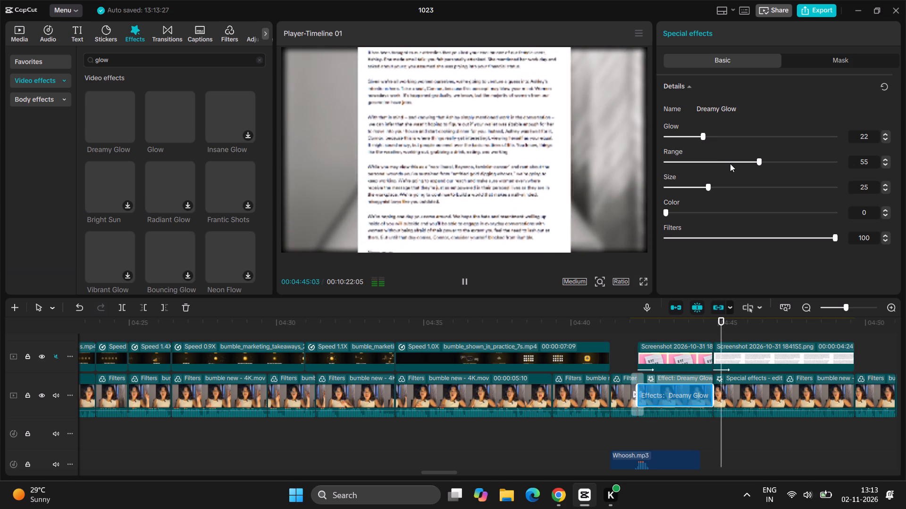
key("space")
key("space")
key("space")
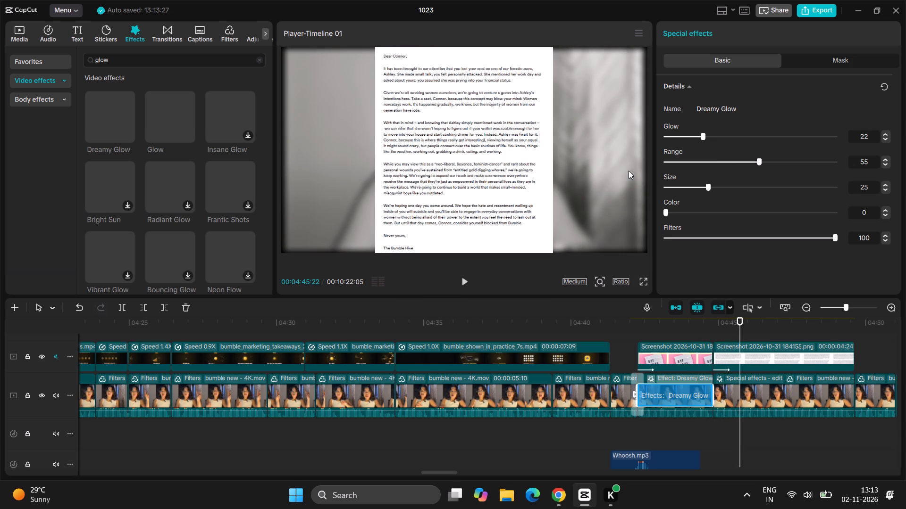
Add the Glow effect to the blurred speaker clip beneath the second screenshot, the letter at about 04:45.
left_click(161, 132)
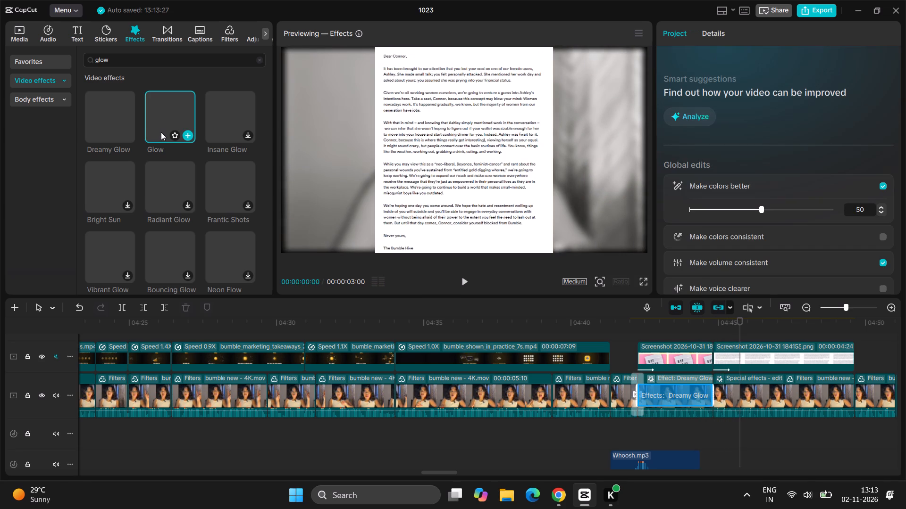
left_click(162, 127)
left_click_drag(162, 127, 735, 360)
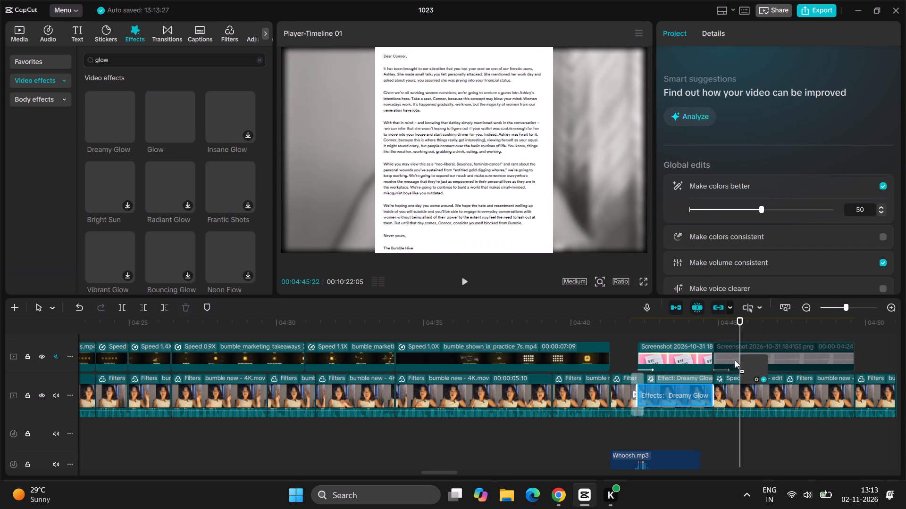
left_click_drag(735, 360, 735, 385)
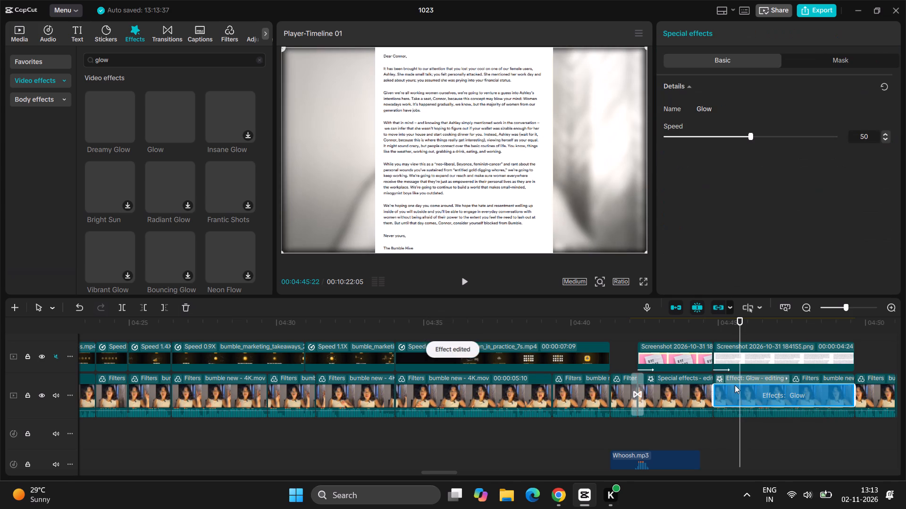
Set the Speed of the Glow effect under the letter screenshot to 4.
left_click_drag(728, 139, 699, 142)
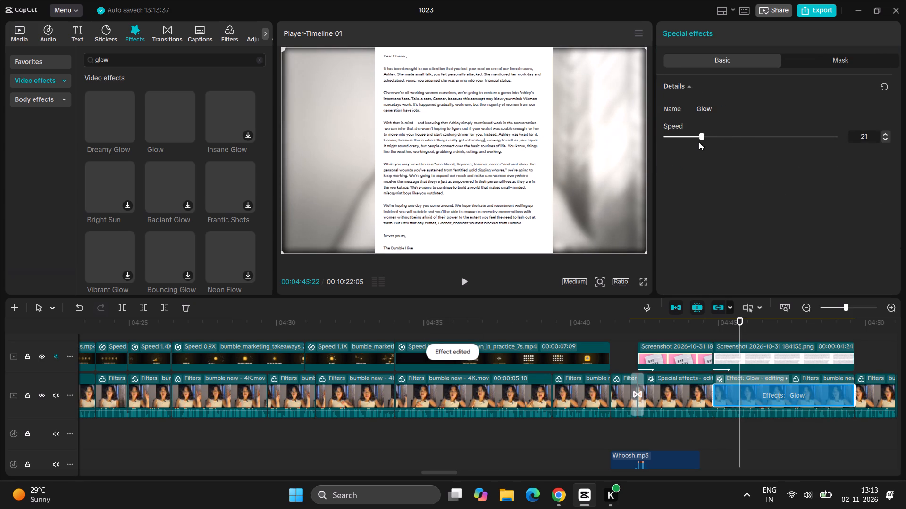
left_click_drag(699, 142, 668, 138)
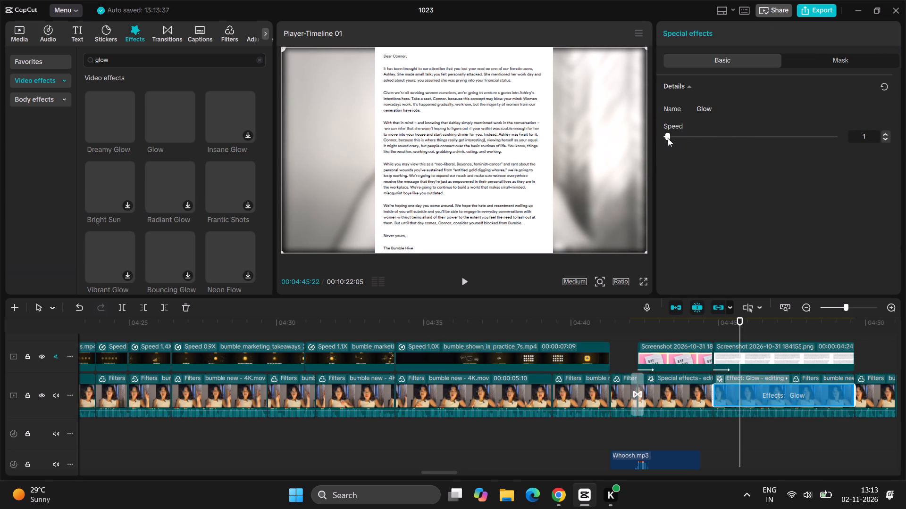
left_click_drag(668, 138, 673, 137)
Set the Speed of the Glow effect under the letter screenshot to 0 and play back the result.
left_click_drag(673, 137, 674, 137)
left_click_drag(679, 138, 630, 140)
key("space")
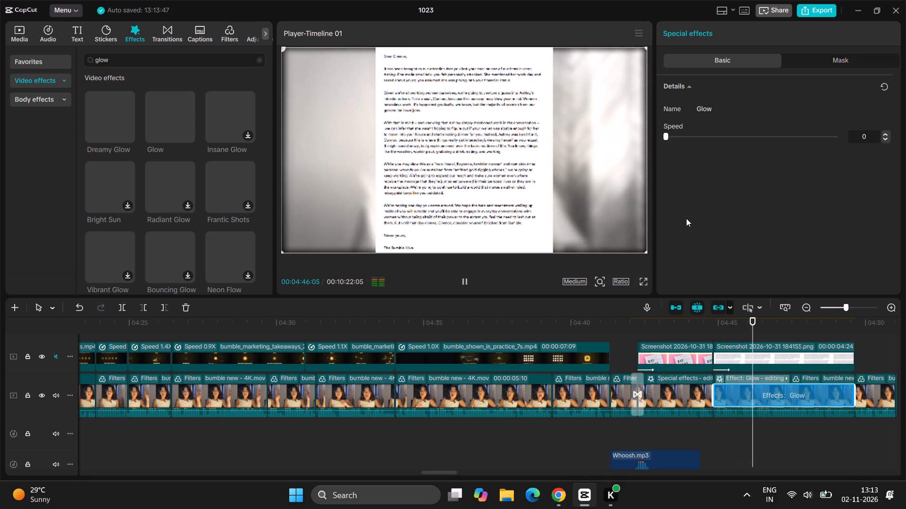
key("space")
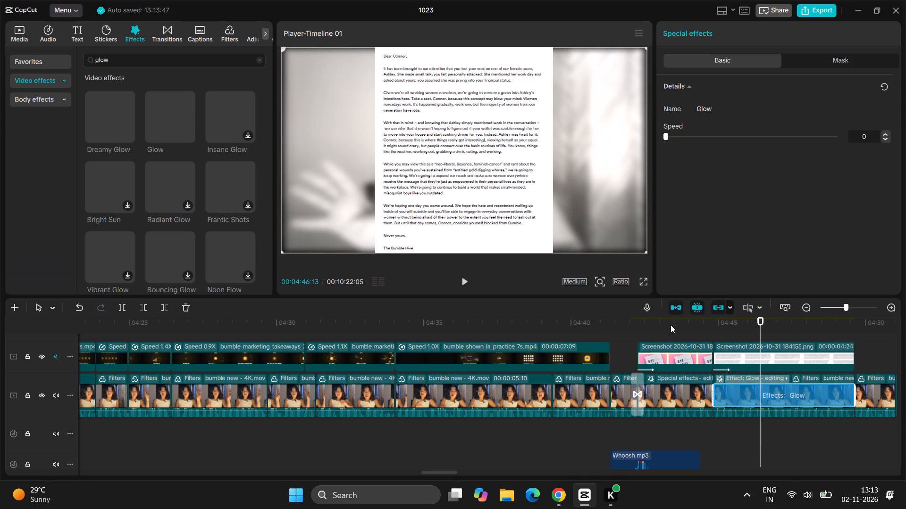
Add the Glow effect to the speaker clip beneath the first screenshot at about 04:43, with Speed set to 0.
left_click(671, 323)
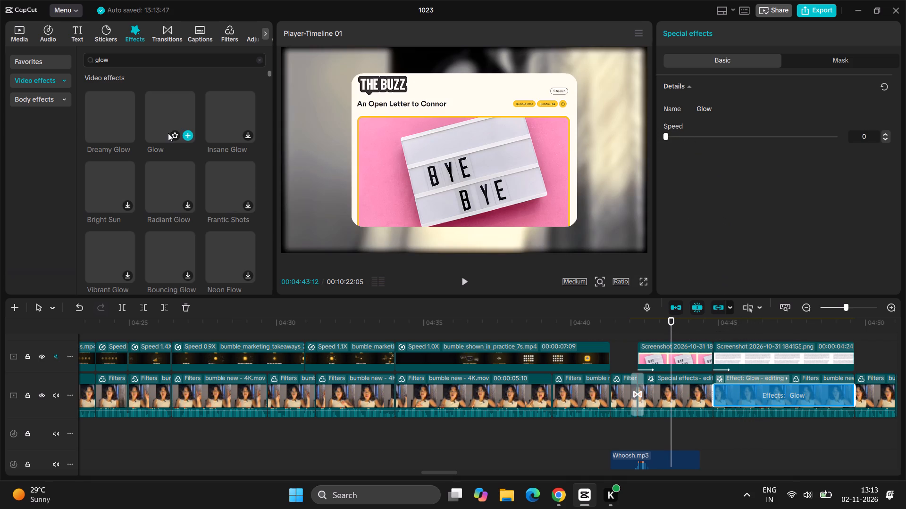
left_click_drag(150, 100, 648, 387)
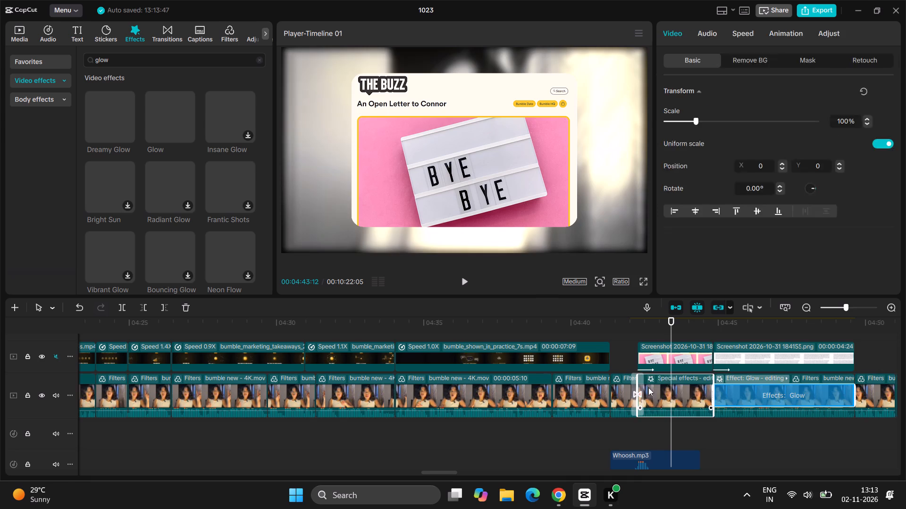
left_click_drag(710, 135, 490, 152)
key("space")
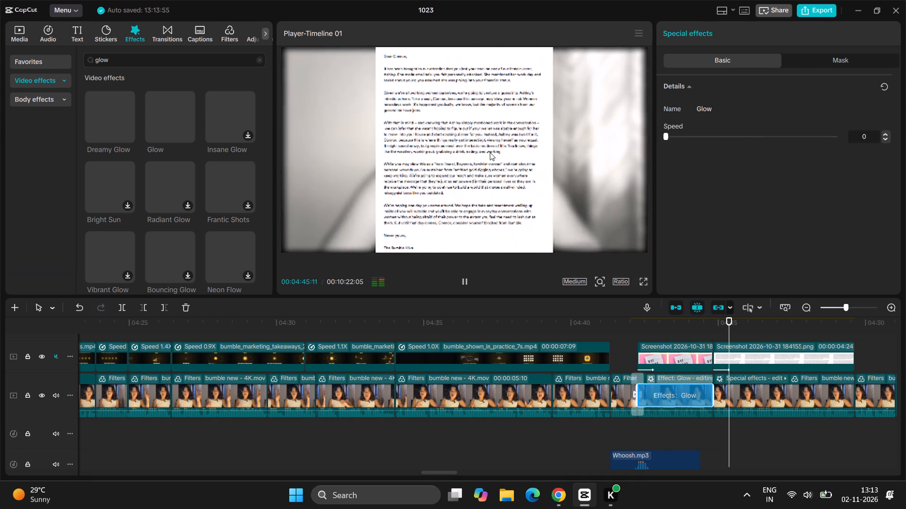
Apply the Zoom AI movement to the speaker clip just before the gemini_generated_video overlay, at about 04:56.
scroll(768, 321, "left", 1)
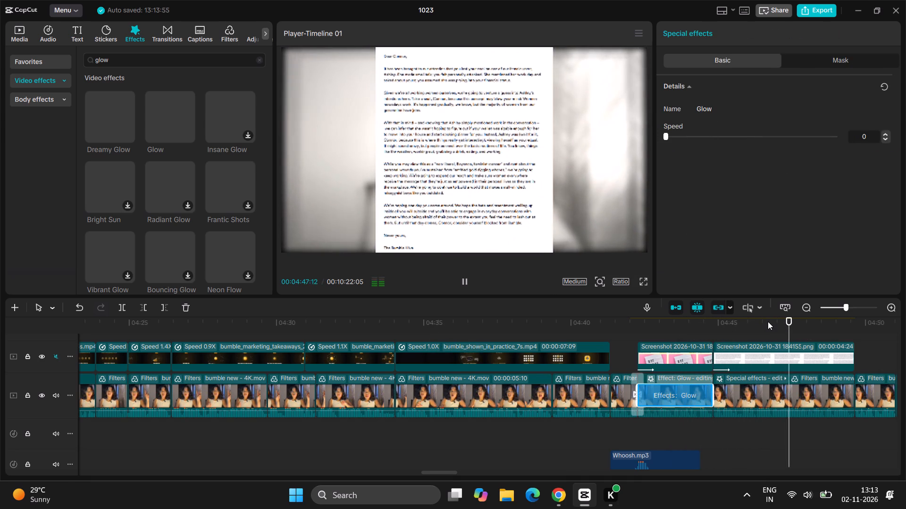
scroll(768, 321, "left", 1)
scroll(826, 371, "left", 2)
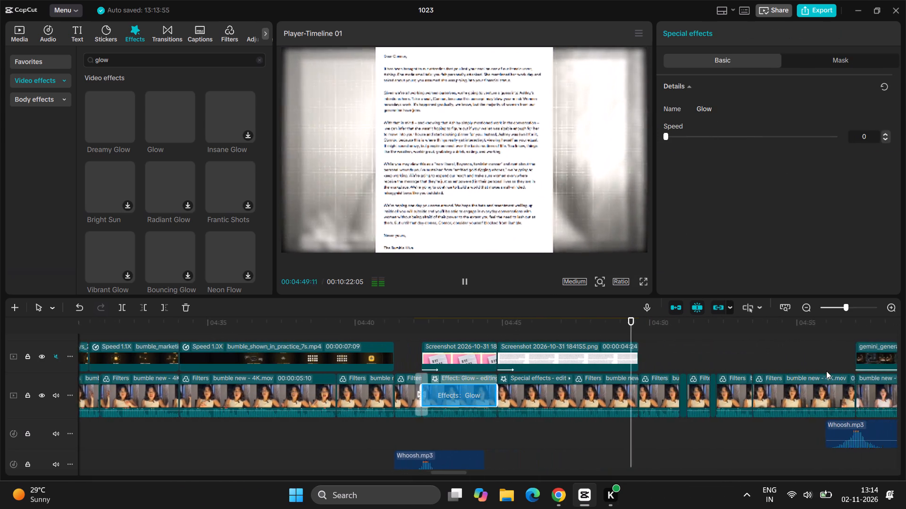
scroll(826, 371, "left", 1)
scroll(826, 371, "up", 5, "ctrl")
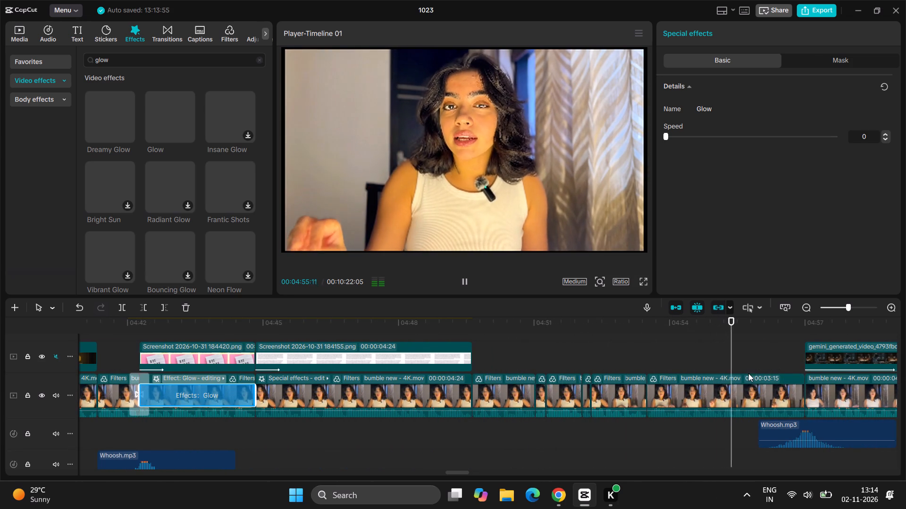
left_click(748, 374)
key("space")
scroll(769, 236, "down", 1)
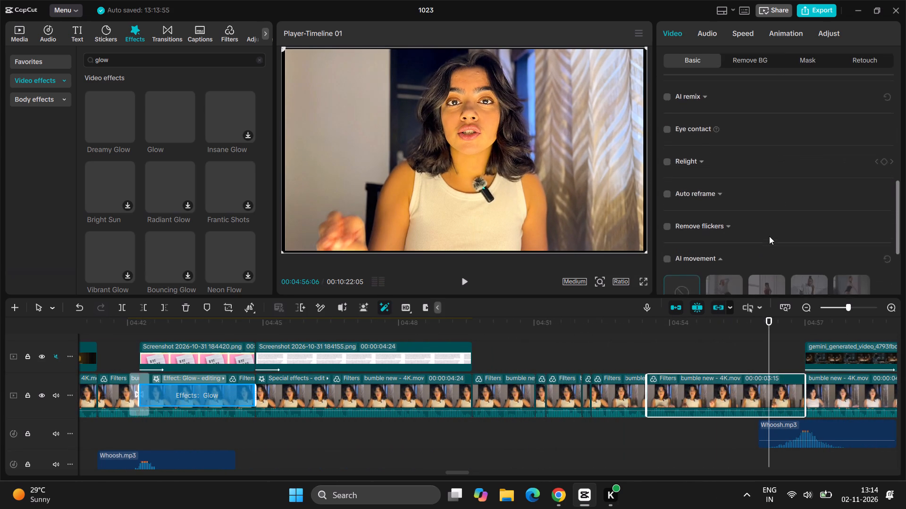
scroll(769, 236, "down", 1)
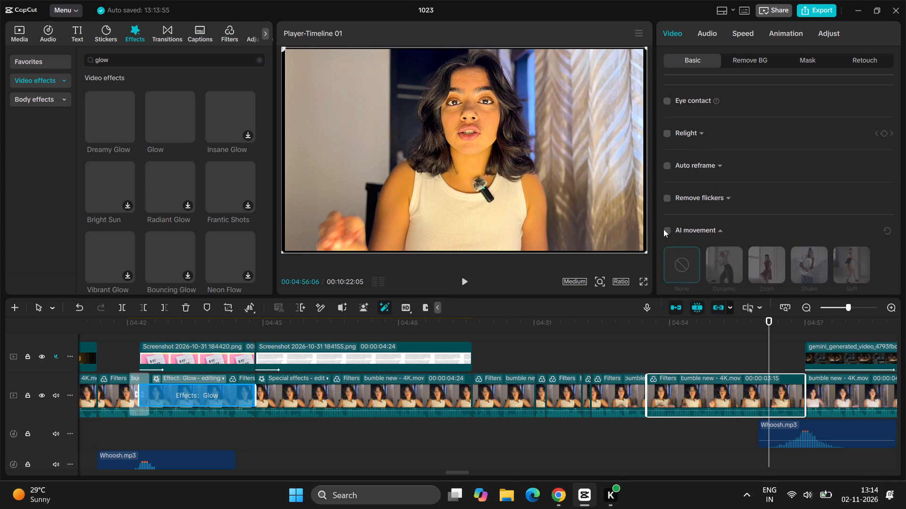
left_click(664, 230)
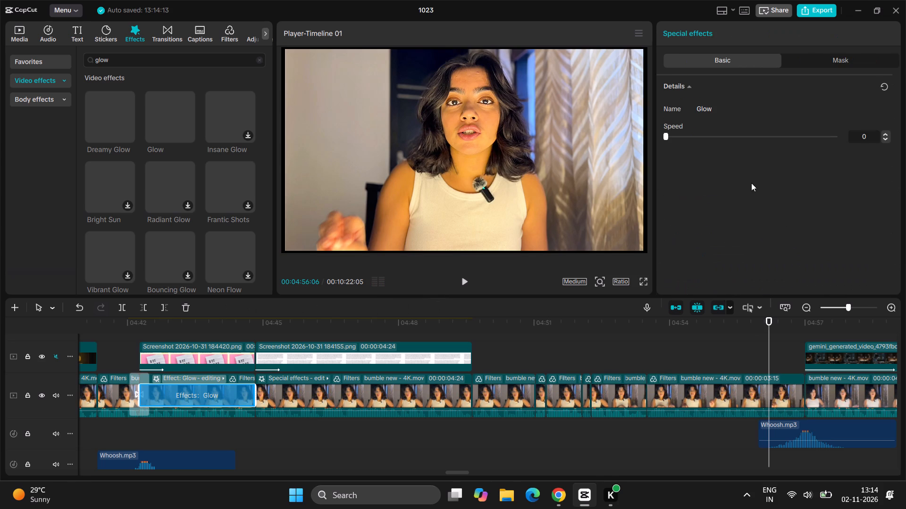
left_click(731, 394)
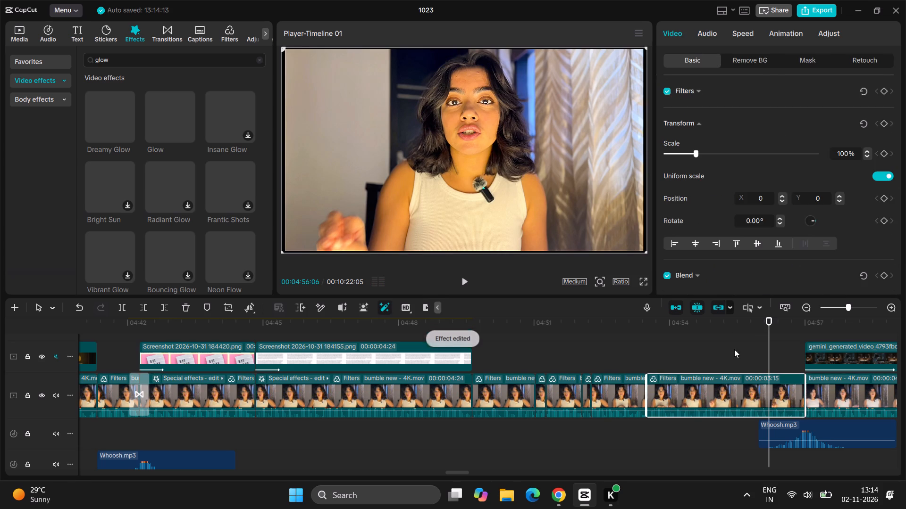
scroll(726, 280, "down", 2)
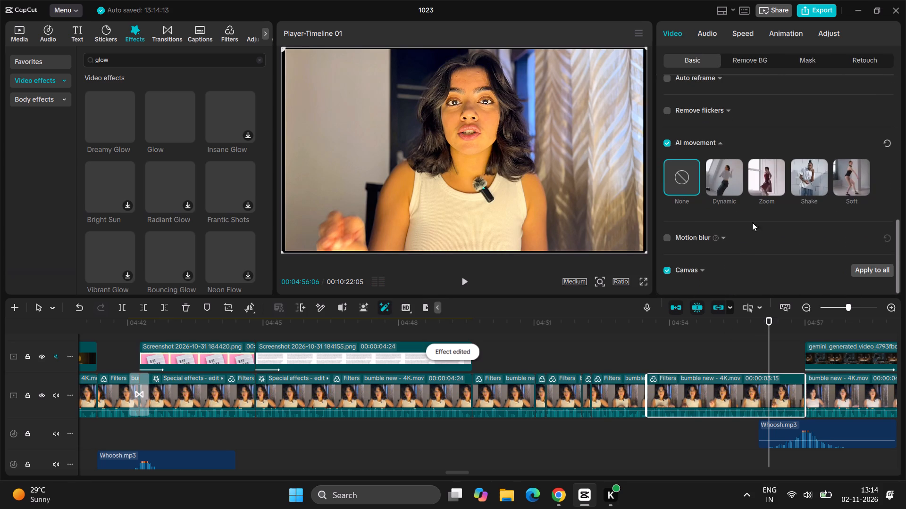
left_click(763, 189)
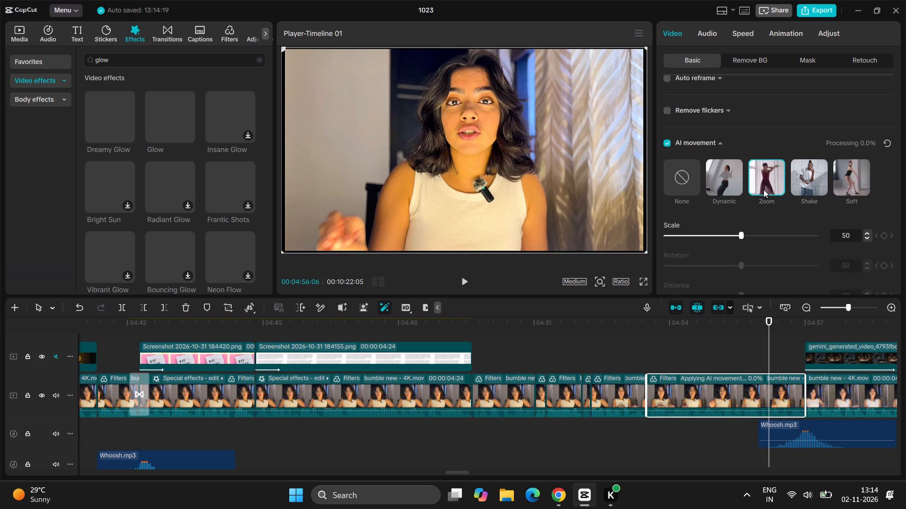
For the keyframe ending the speaker clip at about 05:03, try the Ease In preset curve, and set it to Quad In.
key("space")
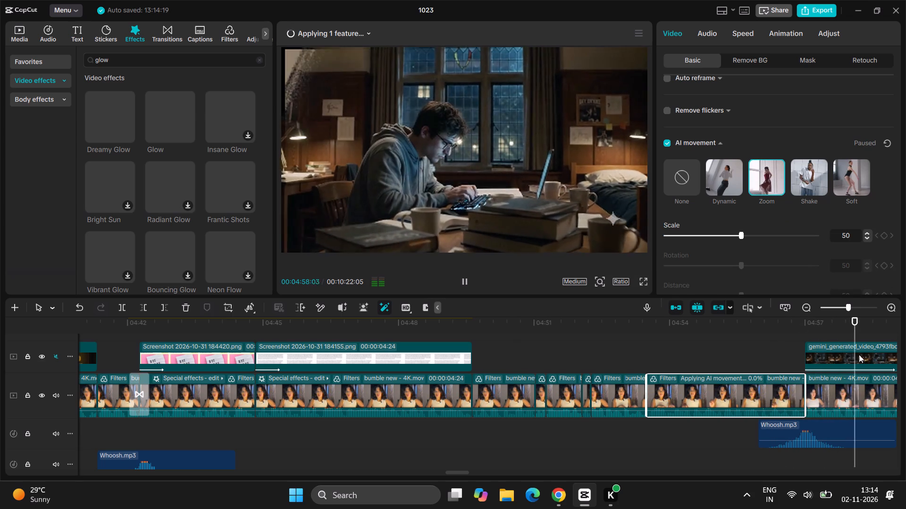
scroll(856, 383, "left", 1)
scroll(856, 383, "down", 6, "ctrl")
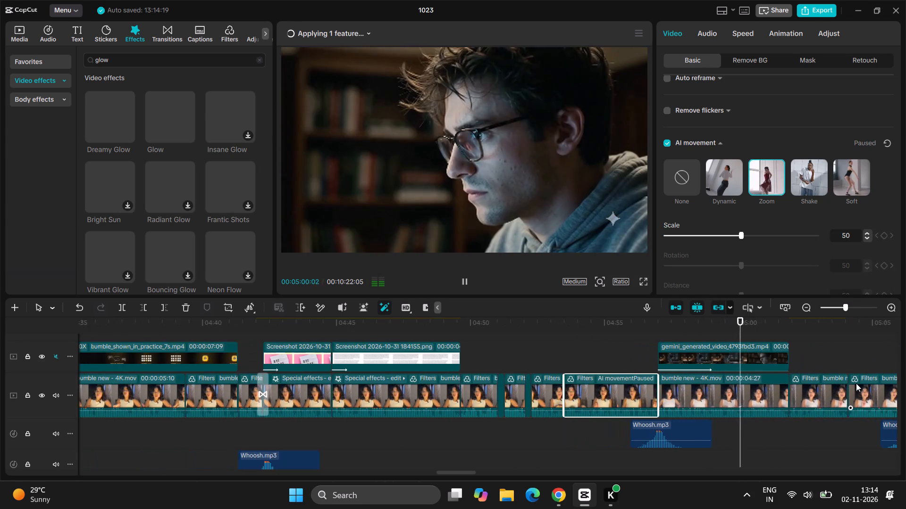
scroll(856, 383, "down", 3, "ctrl")
scroll(856, 383, "left", 3)
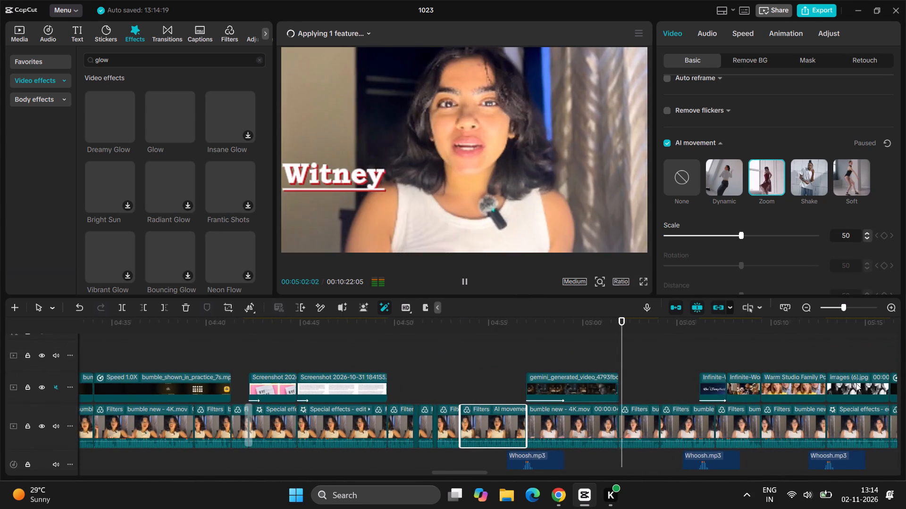
scroll(856, 383, "left", 1)
key("space")
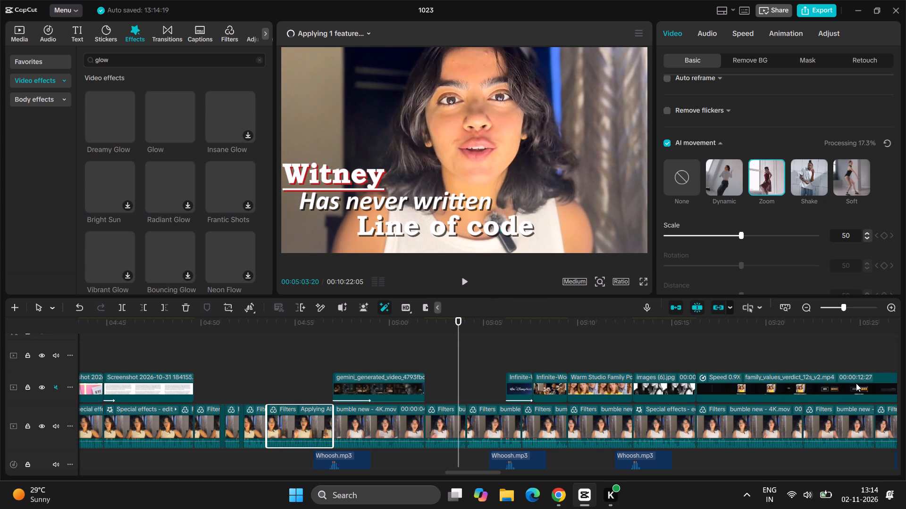
left_click(450, 432)
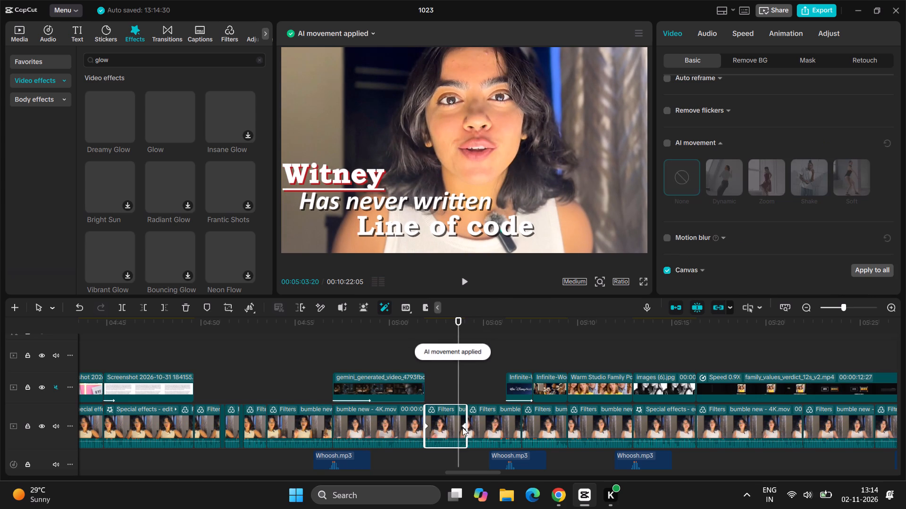
right_click(463, 425)
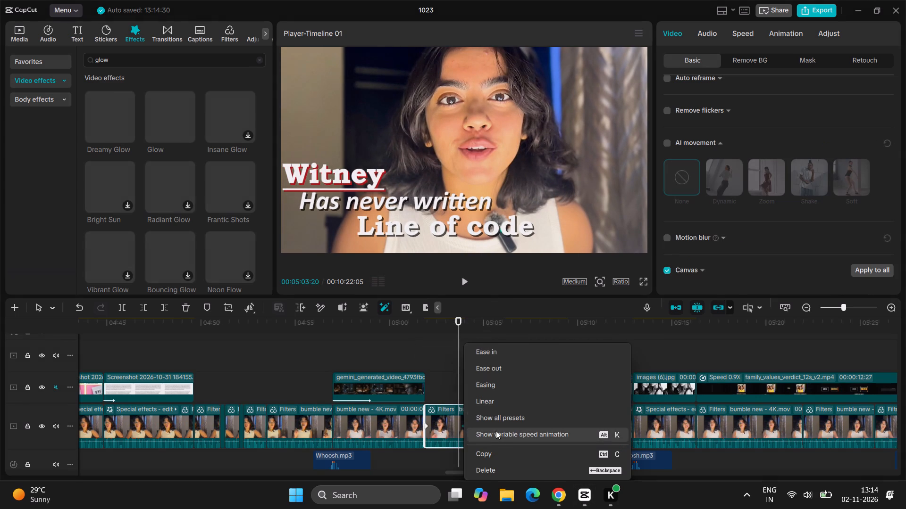
left_click(519, 419)
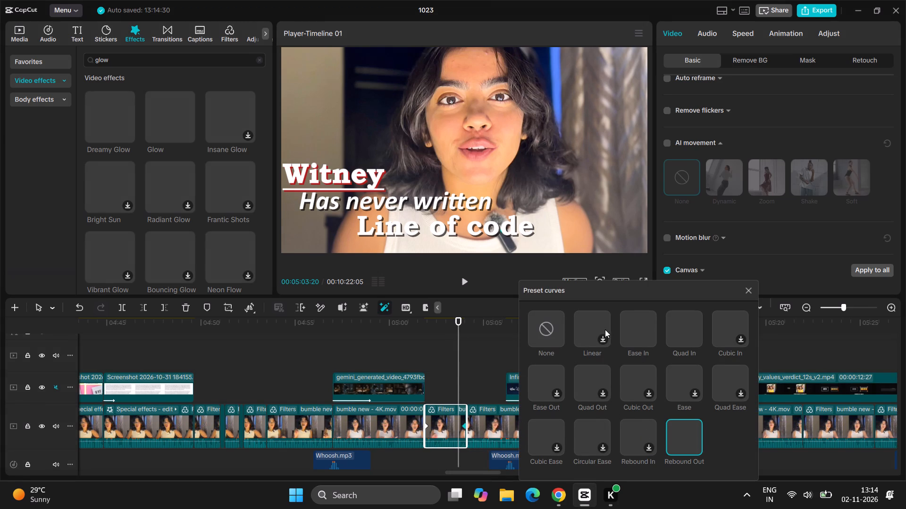
left_click(638, 328)
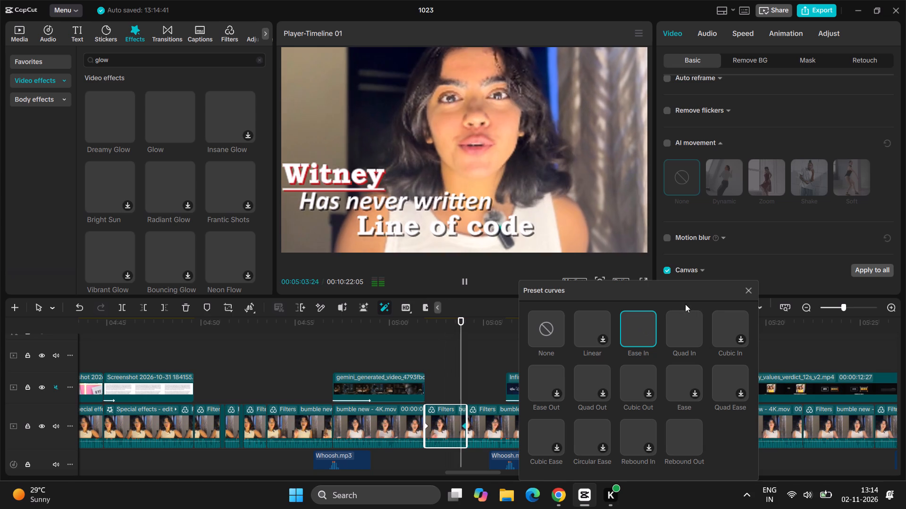
left_click(684, 341)
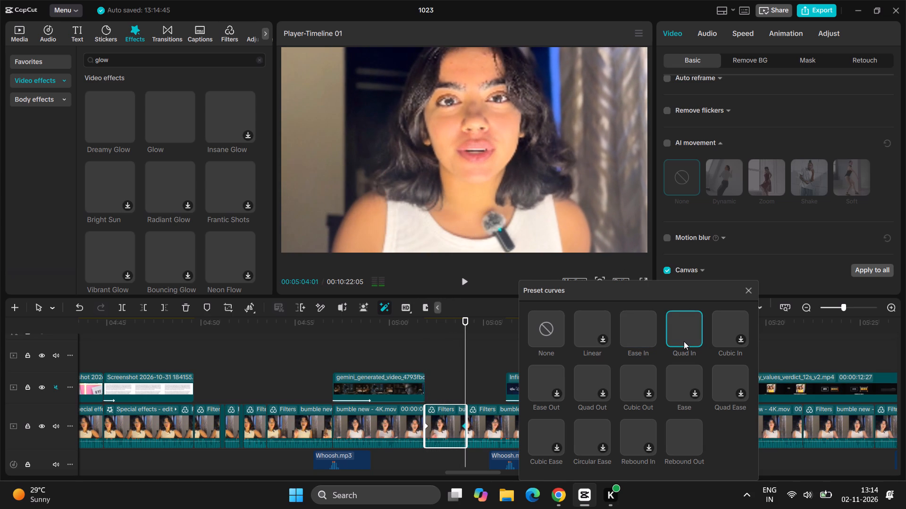
left_click(754, 294)
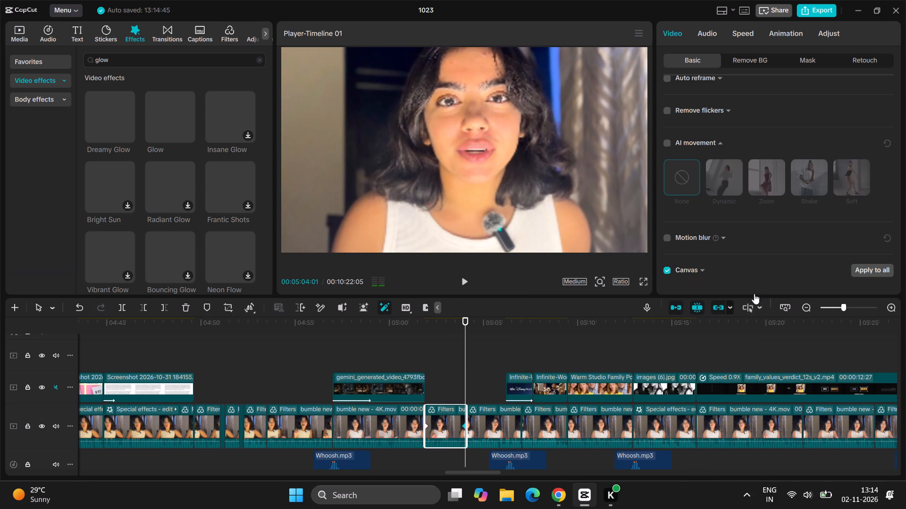
Play on to the family photo at about 05:10 and add the Glow effect to the speaker clip beneath it.
key("space")
key("space")
key("space")
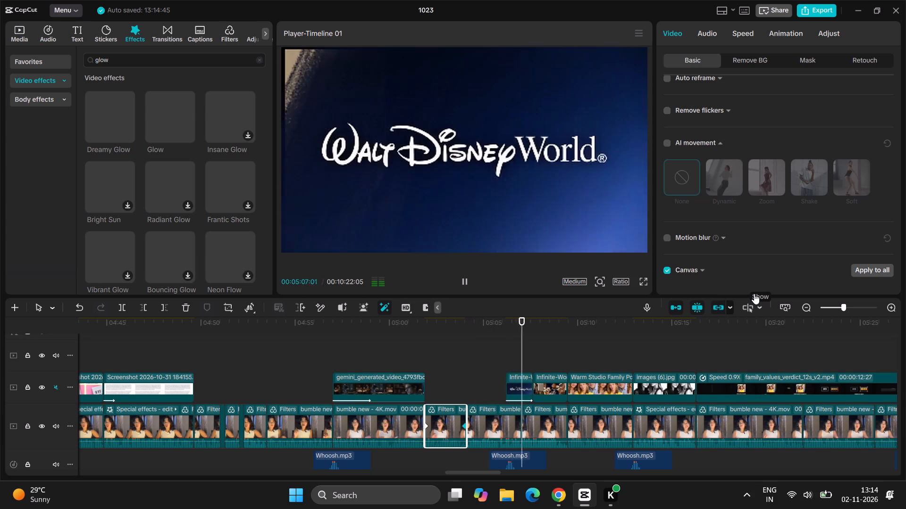
scroll(754, 294, "left", 1)
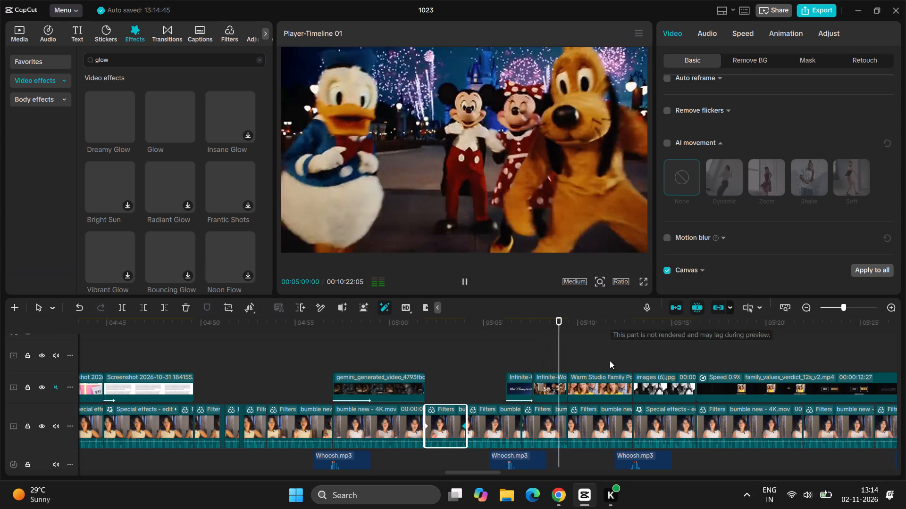
scroll(604, 373, "left", 1)
key("space")
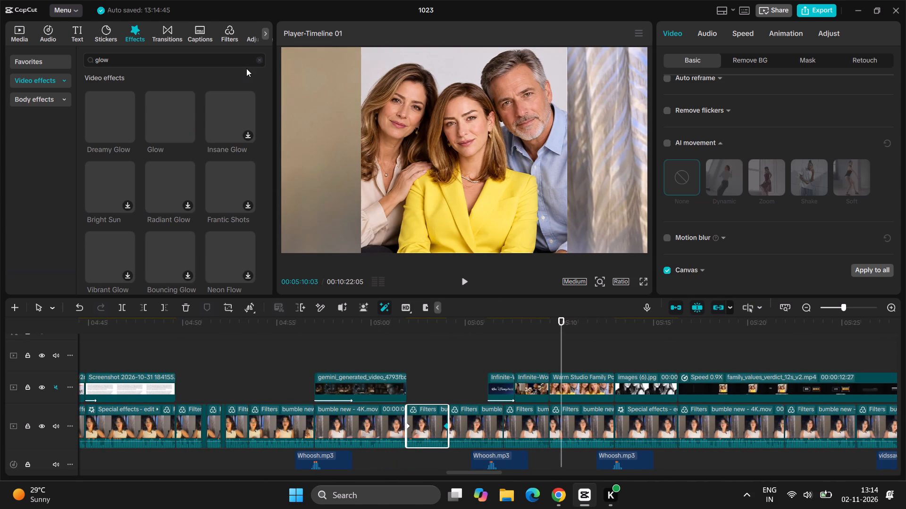
left_click_drag(159, 114, 575, 377)
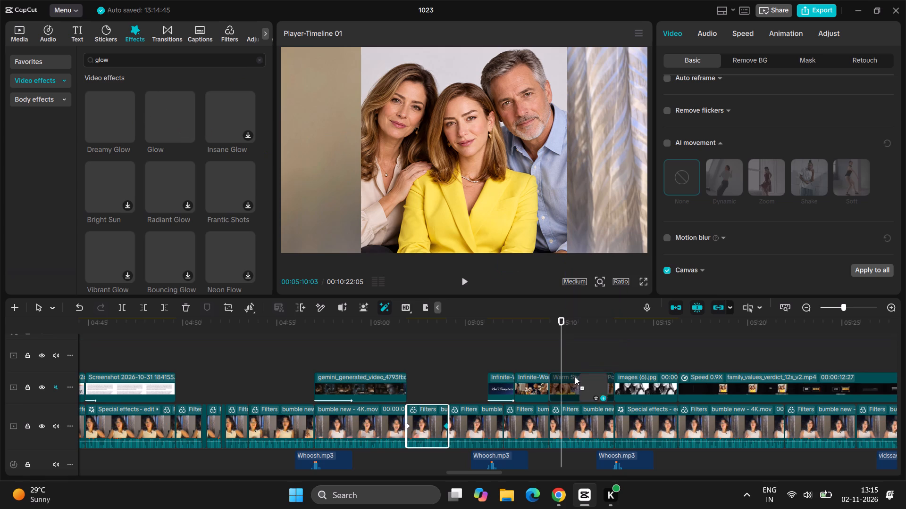
left_click_drag(575, 377, 569, 419)
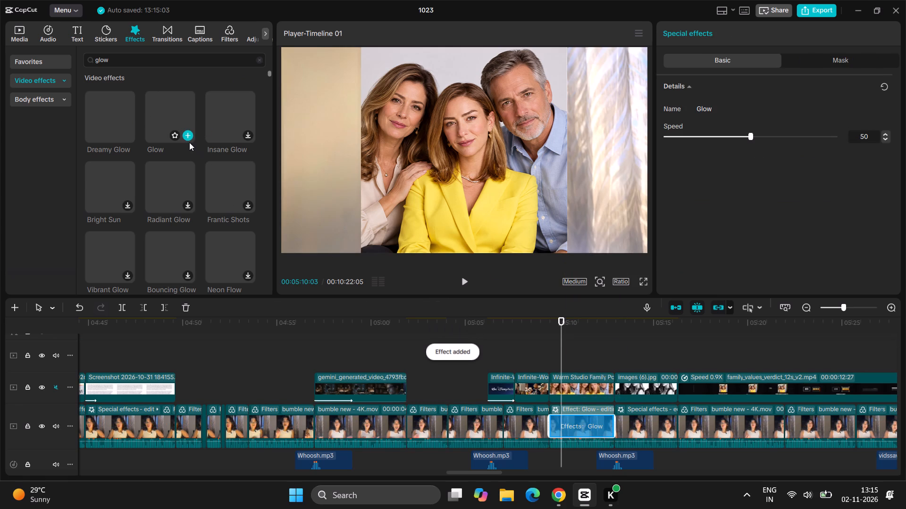
Add the Glow effect to the speaker clip beneath the images (6).jpg overlay.
left_click_drag(176, 121, 624, 367)
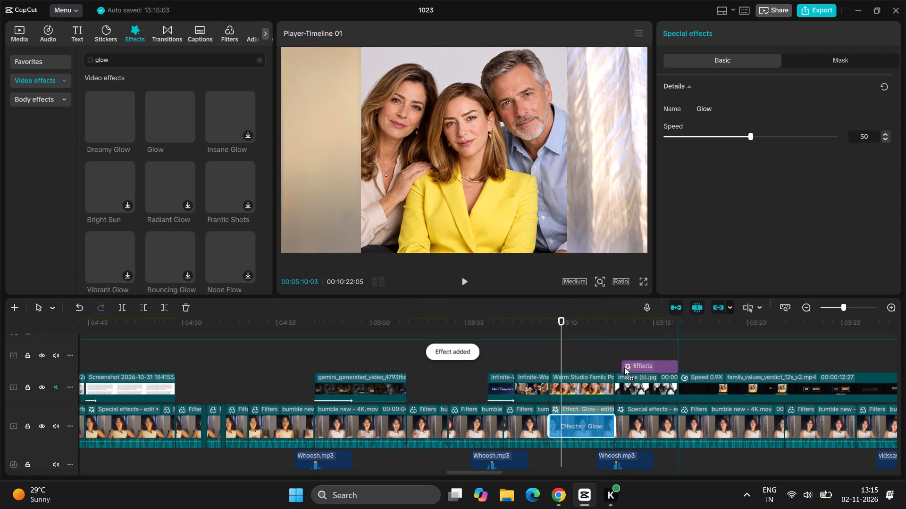
left_click_drag(624, 367, 627, 407)
scroll(627, 407, "down", 1)
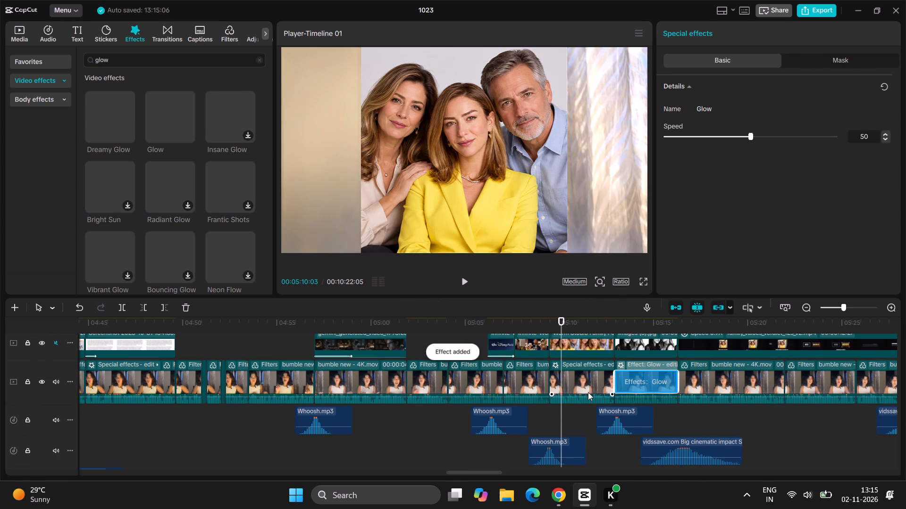
Replace the glow search in the video effects library with the recent search blur'.
left_click(259, 57)
left_click(243, 58)
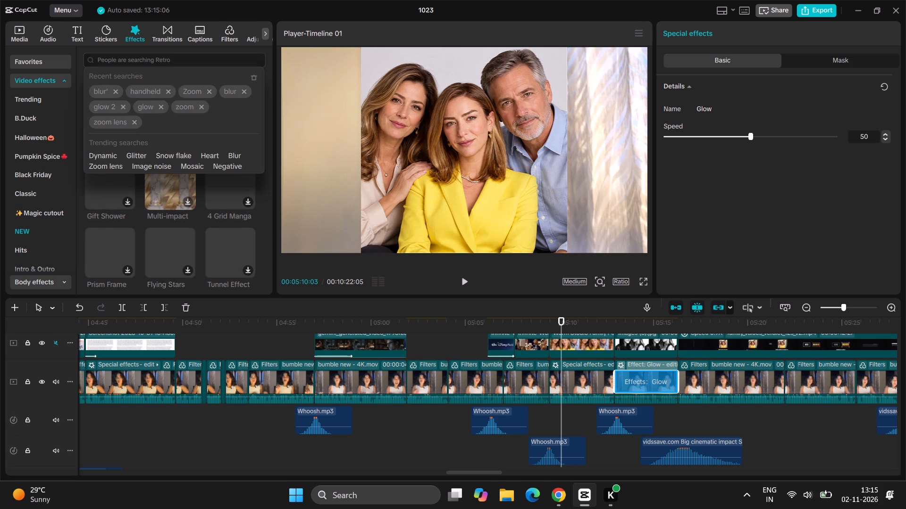
left_click(101, 93)
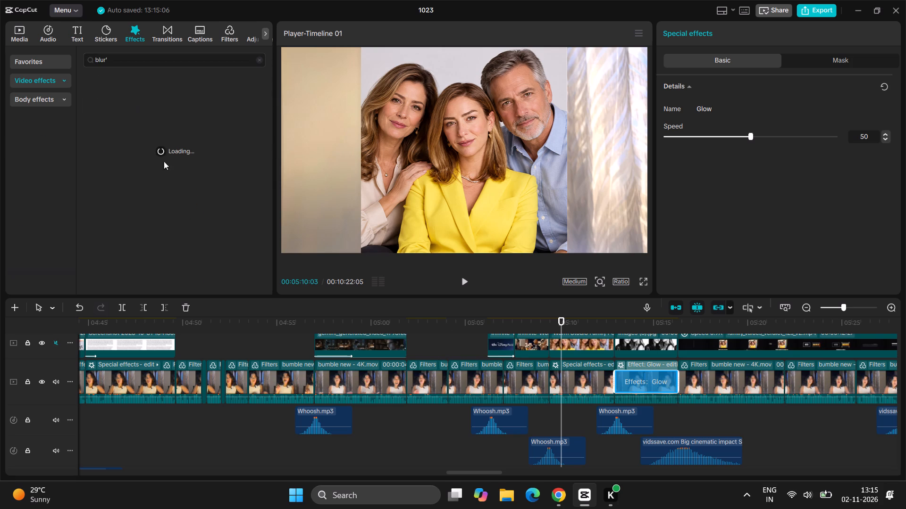
Apply the Zoom Out entrance animation to the family portrait overlay and to the images (6).jpg overlay.
left_click(591, 351)
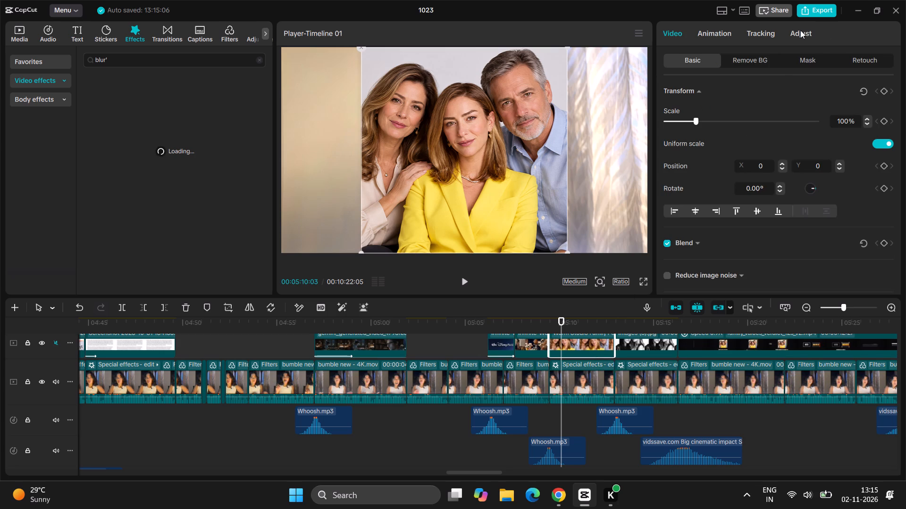
left_click(718, 33)
left_click(818, 139)
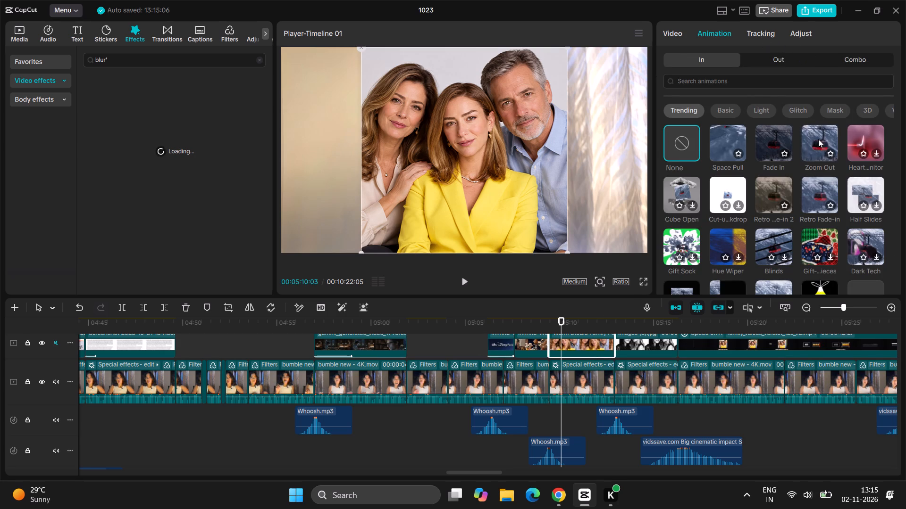
left_click(654, 349)
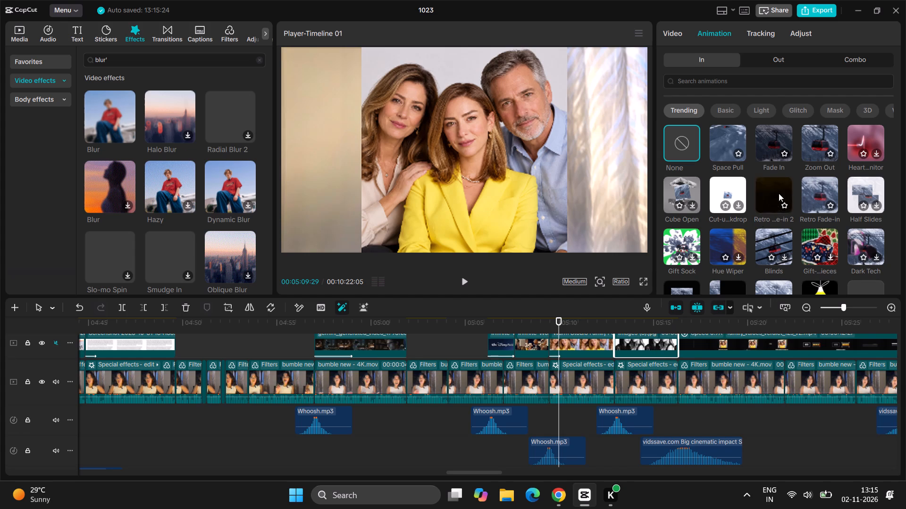
left_click(816, 152)
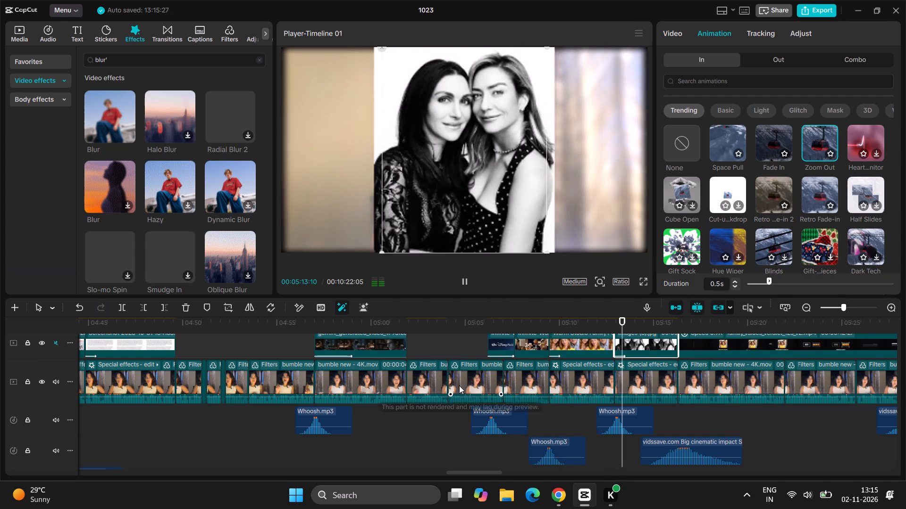
Add the Blur effect to the speaker clip beneath the family portrait and play back the lead-in to the portrait.
left_click_drag(95, 119, 566, 364)
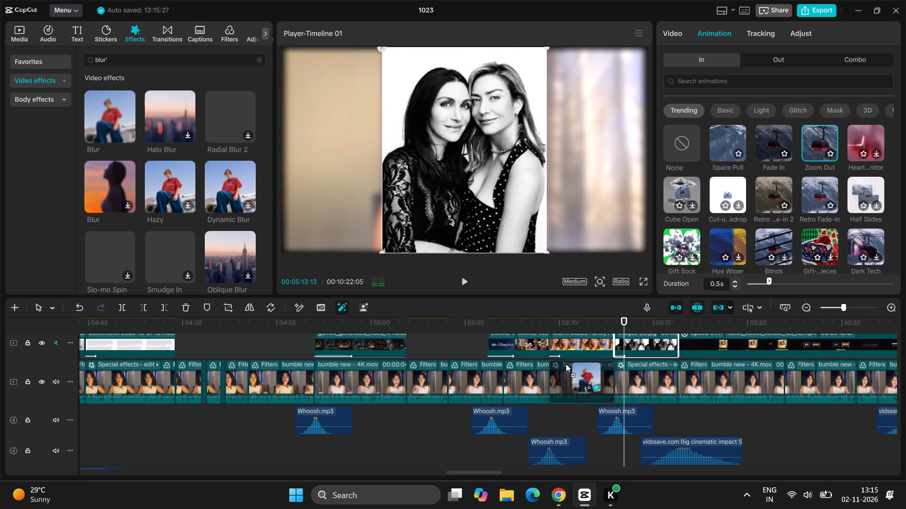
scroll(566, 364, "up", 1)
left_click(578, 332)
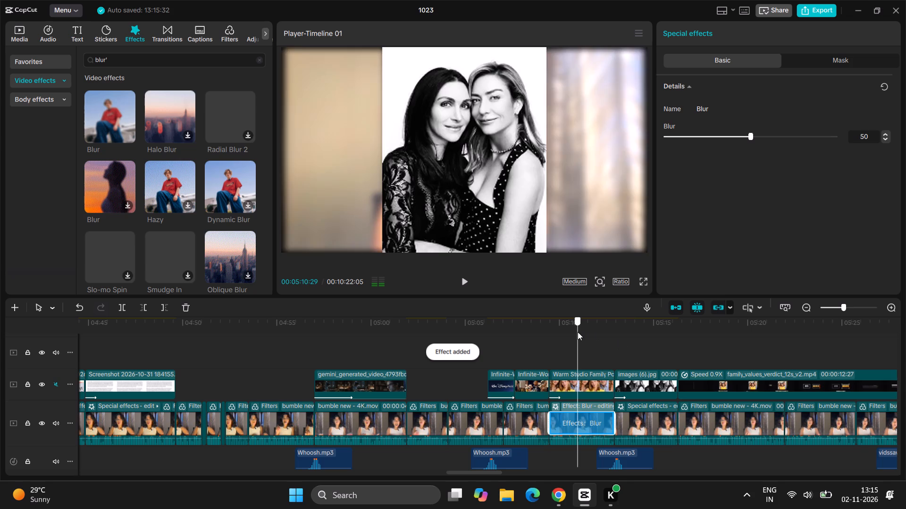
left_click_drag(578, 332, 532, 360)
key("space")
key("space")
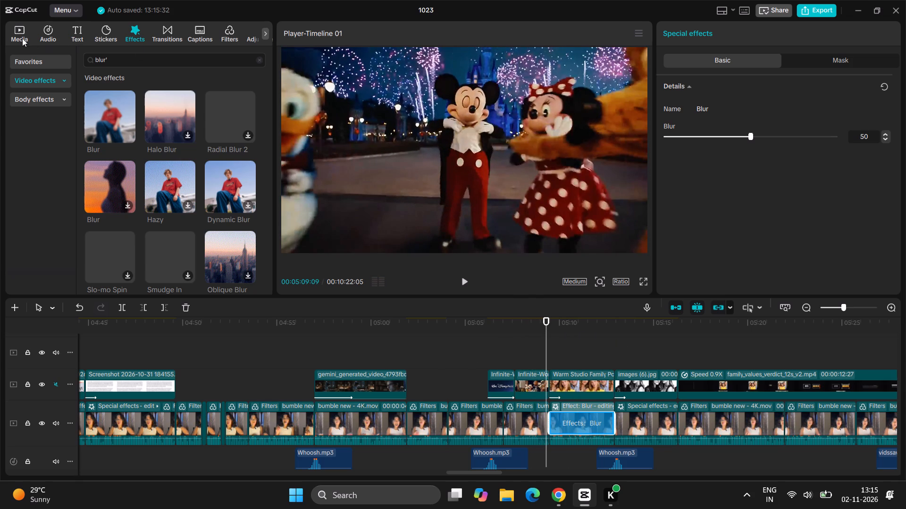
Add the Comparison II mask transition between the second Infinite-World overlay and the family portrait, and preview it.
left_click(163, 29)
left_click_drag(223, 115, 528, 361)
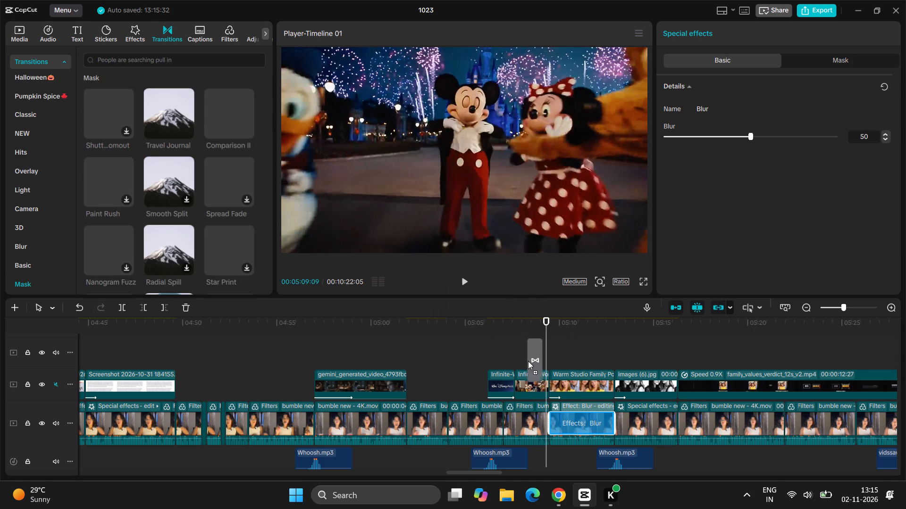
left_click_drag(528, 361, 541, 376)
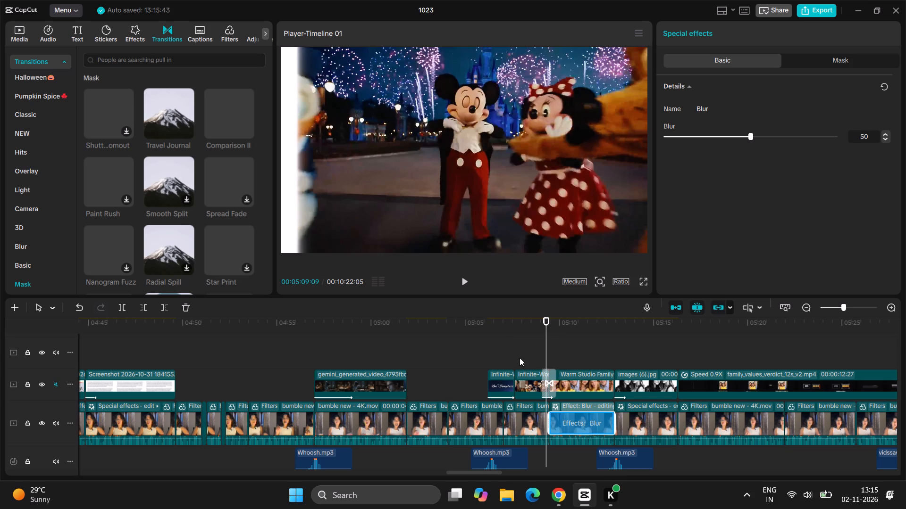
key("space")
key("space")
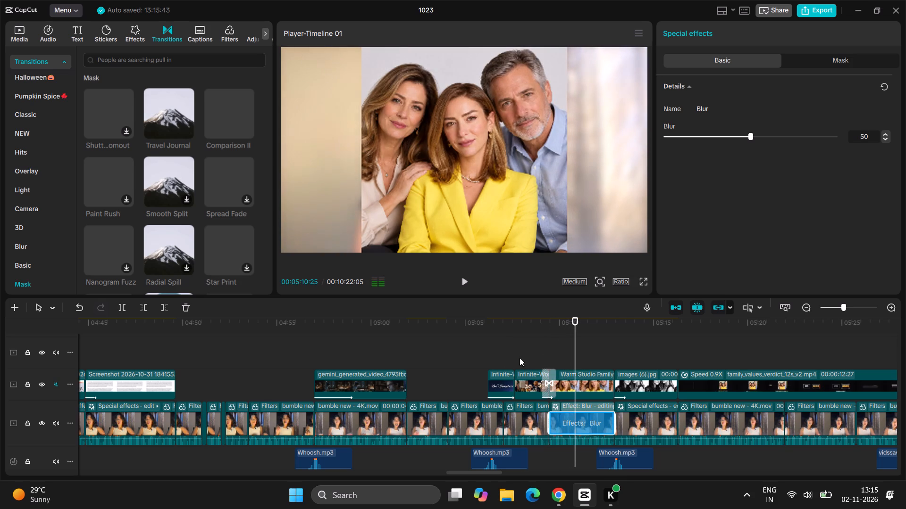
Set the family portrait's Zoom Out entrance animation duration to 1.6 s and play through the following overlays.
left_click(573, 388)
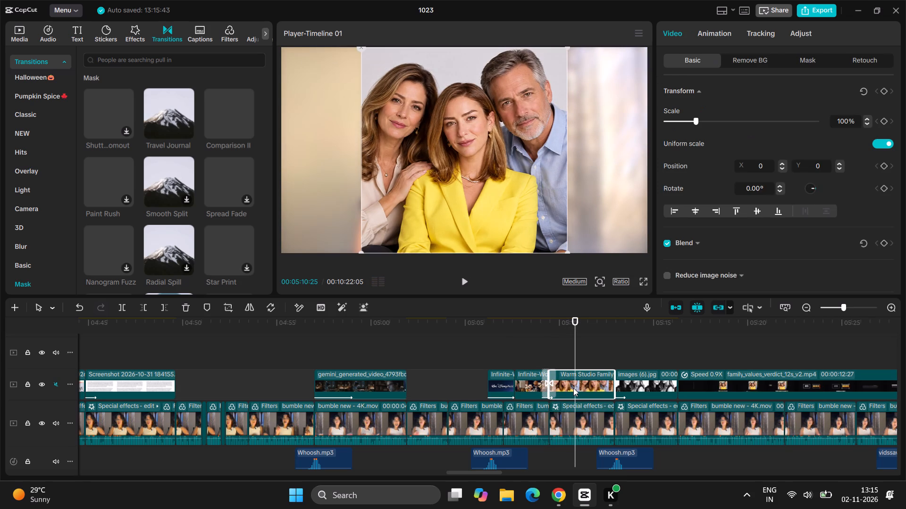
left_click(721, 38)
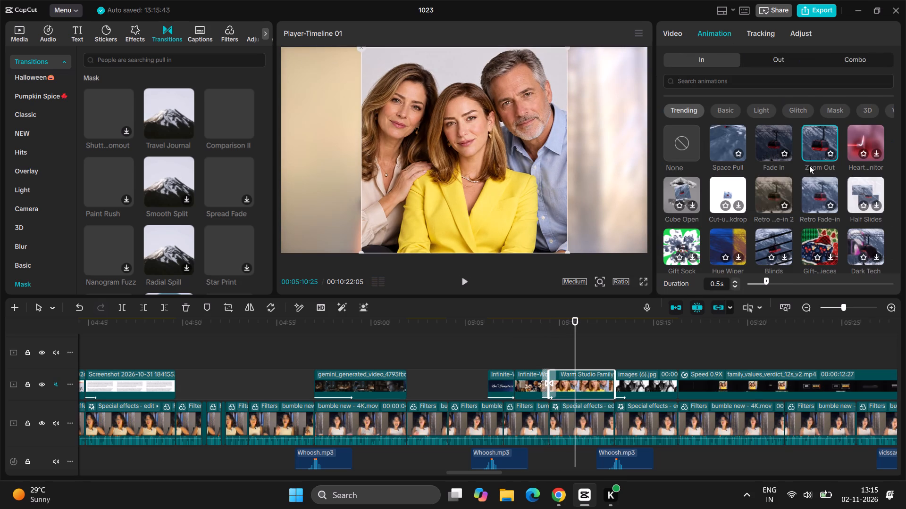
left_click_drag(784, 280, 808, 278)
key("space")
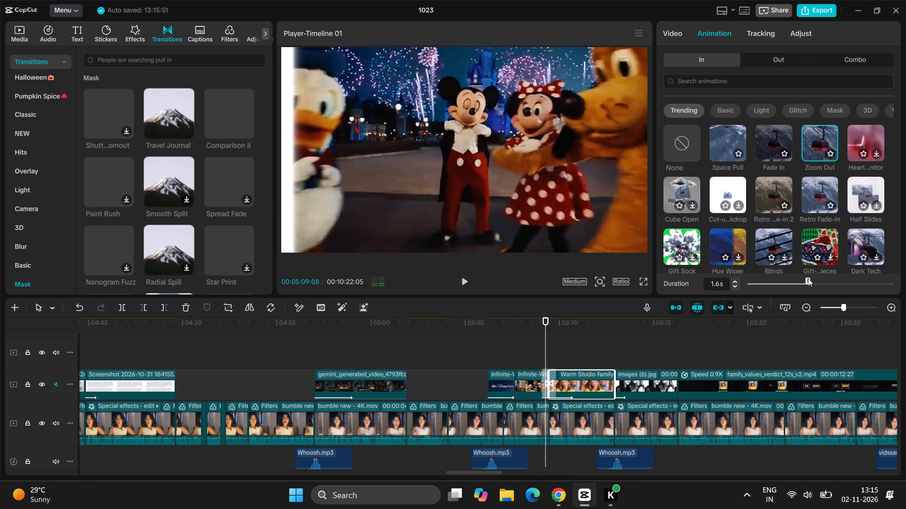
key("space")
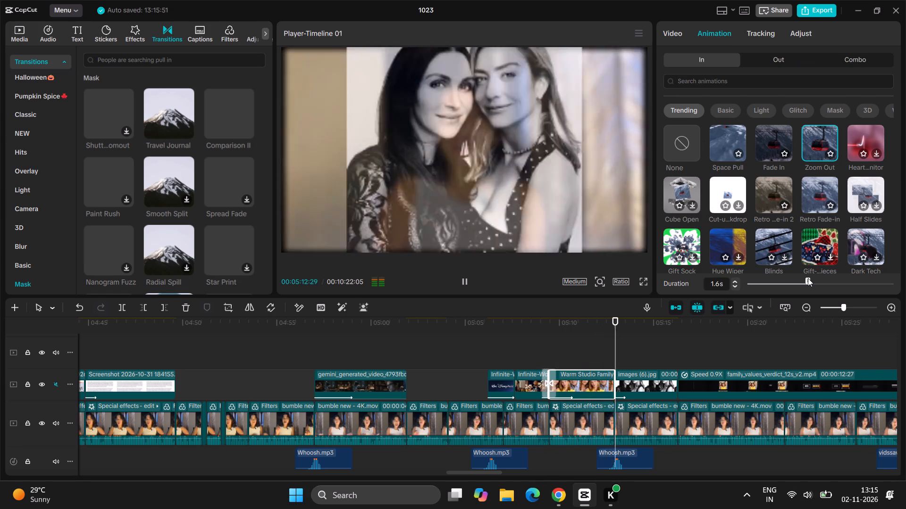
key("space")
key("space")
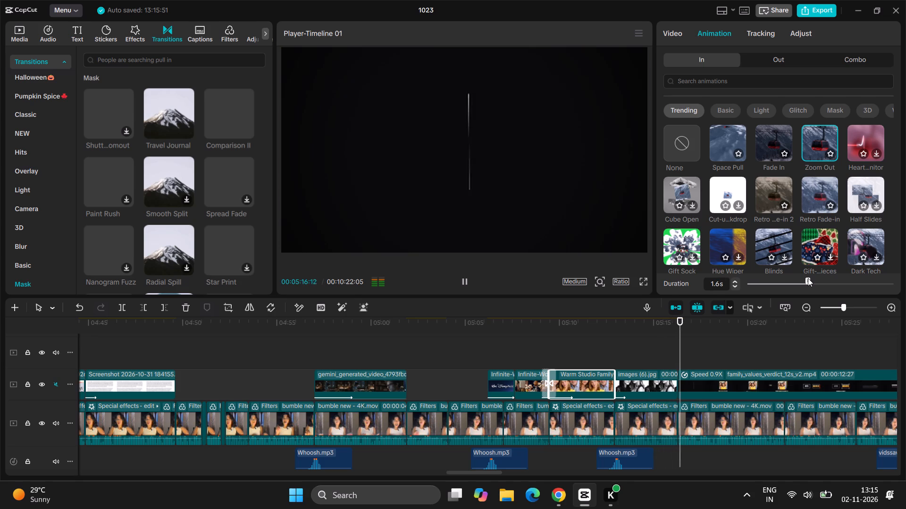
key("space")
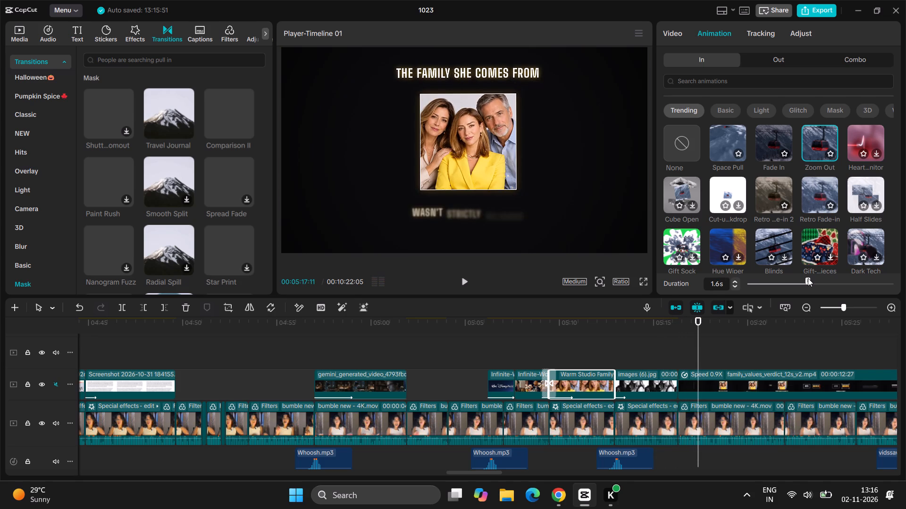
Add the Comparison II transition between images (6).jpg and the family_values_verdict overlay.
left_click_drag(225, 122, 374, 148)
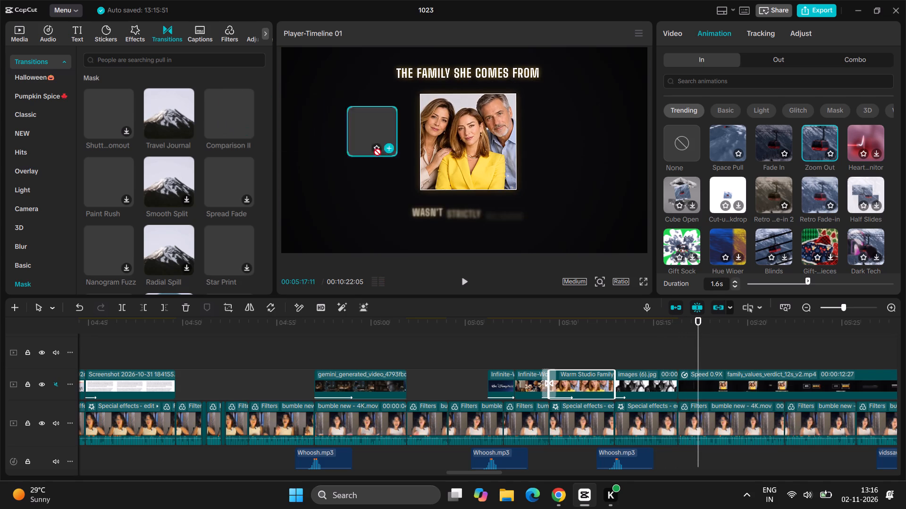
left_click_drag(374, 148, 670, 374)
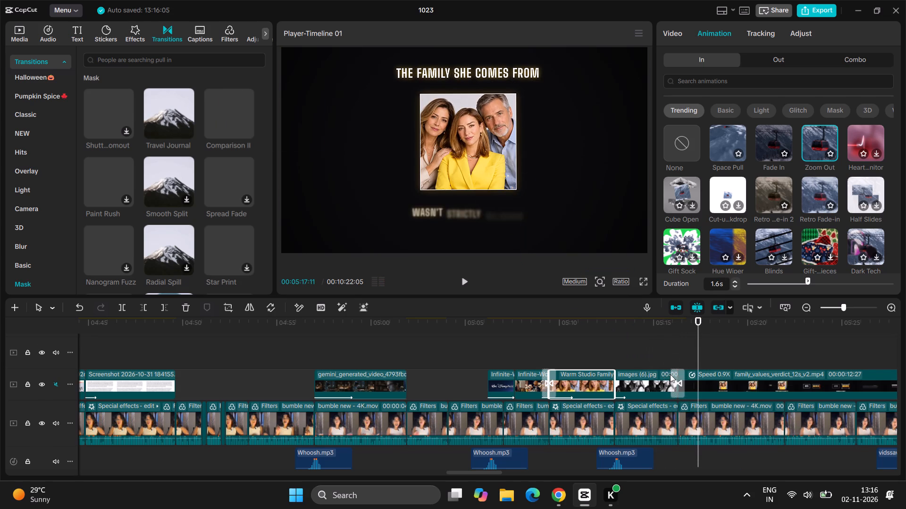
Play on to about 05:30 and add the Comparison II transition between the family_values_verdict and highlight_3d_720p30.mp4 overlays.
scroll(670, 374, "down", 1)
scroll(670, 374, "left", 1)
key("space")
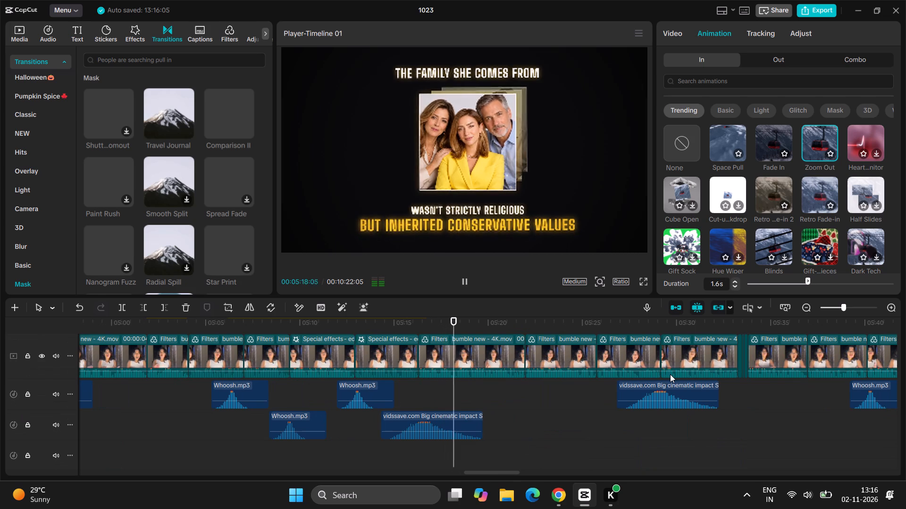
scroll(651, 406, "up", 1)
scroll(651, 406, "up", 3, "ctrl")
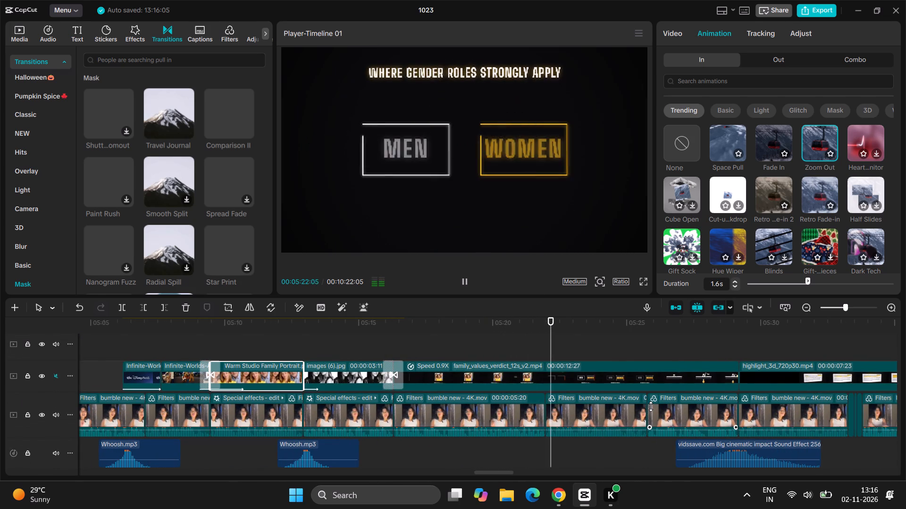
scroll(651, 406, "up", 1, "ctrl")
scroll(651, 406, "left", 1)
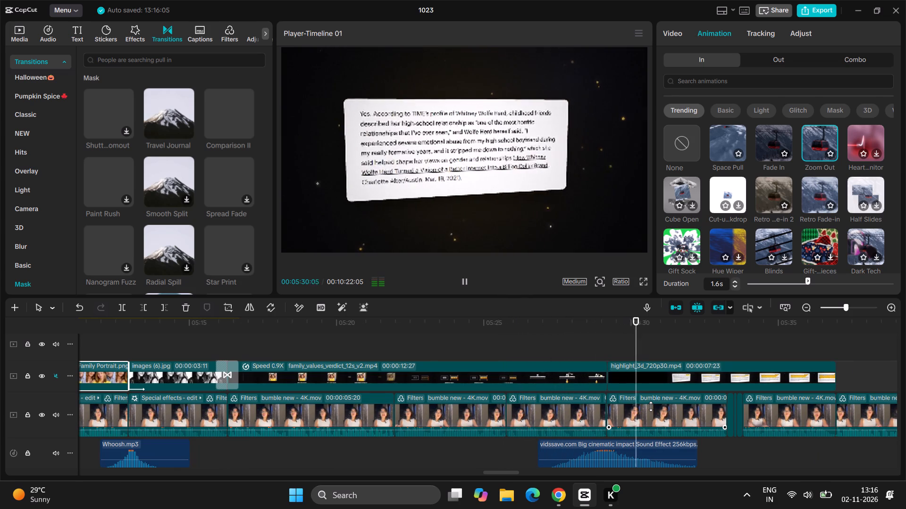
key("space")
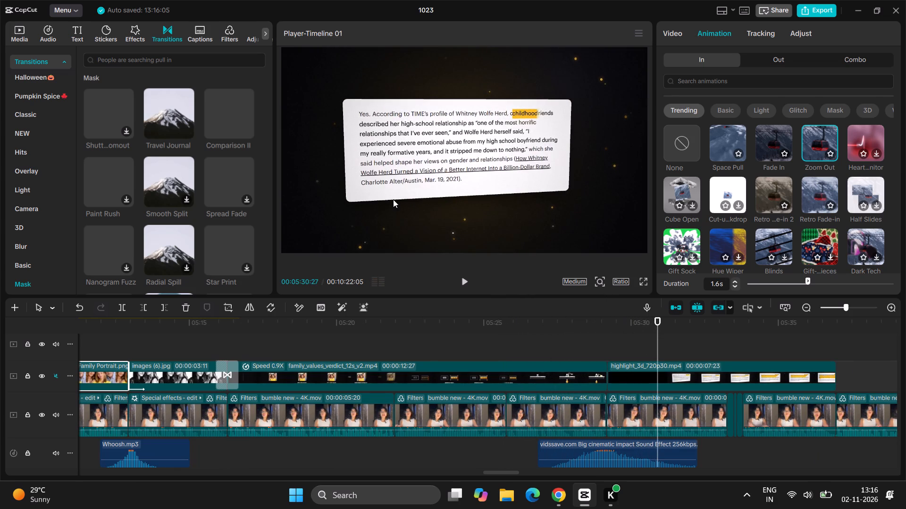
left_click_drag(227, 119, 604, 393)
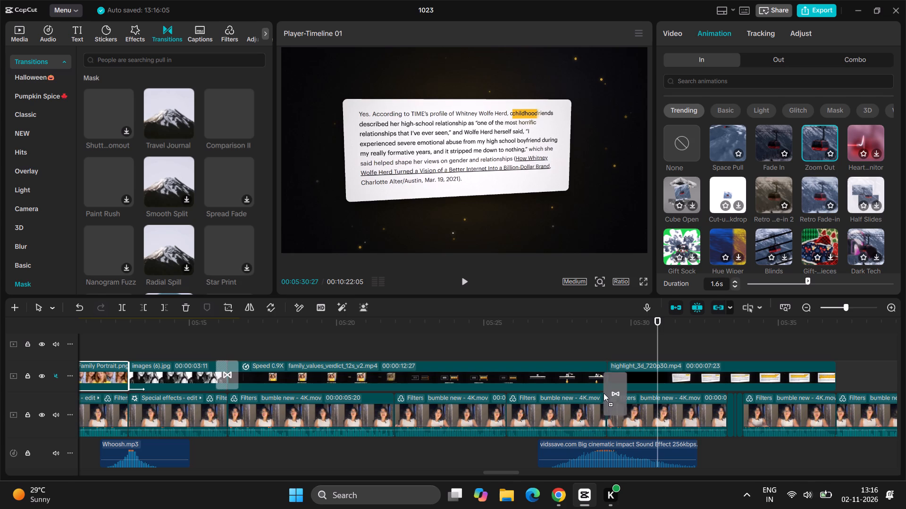
left_click_drag(604, 393, 602, 388)
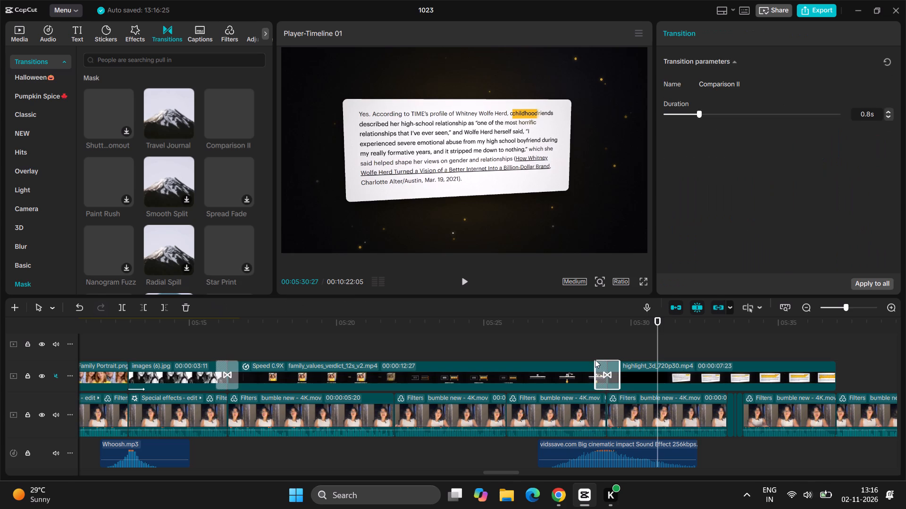
left_click(591, 336)
Play on to the speaker clip right after the highlight_3d overlay, at about 05:38, and apply the Zoom AI movement to it.
key("space")
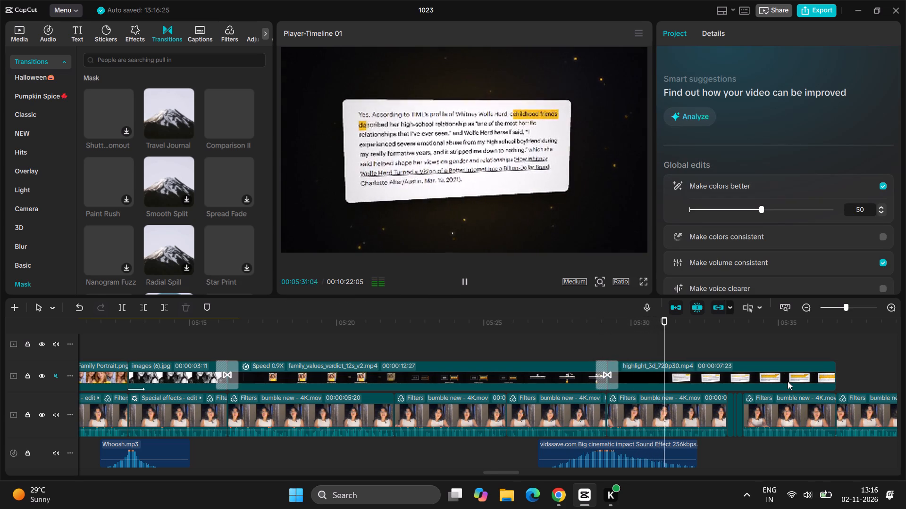
scroll(788, 381, "left", 1)
scroll(788, 381, "up", 3, "ctrl")
scroll(788, 381, "left", 1)
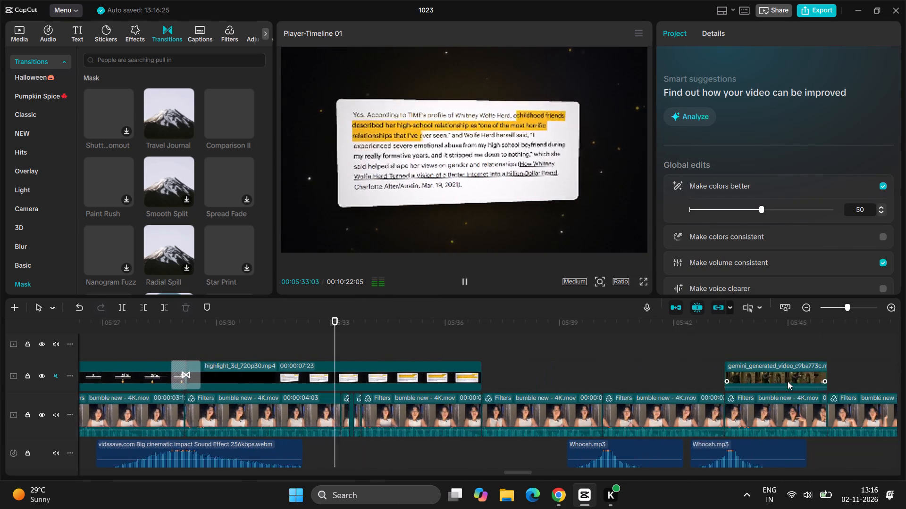
scroll(788, 381, "left", 1)
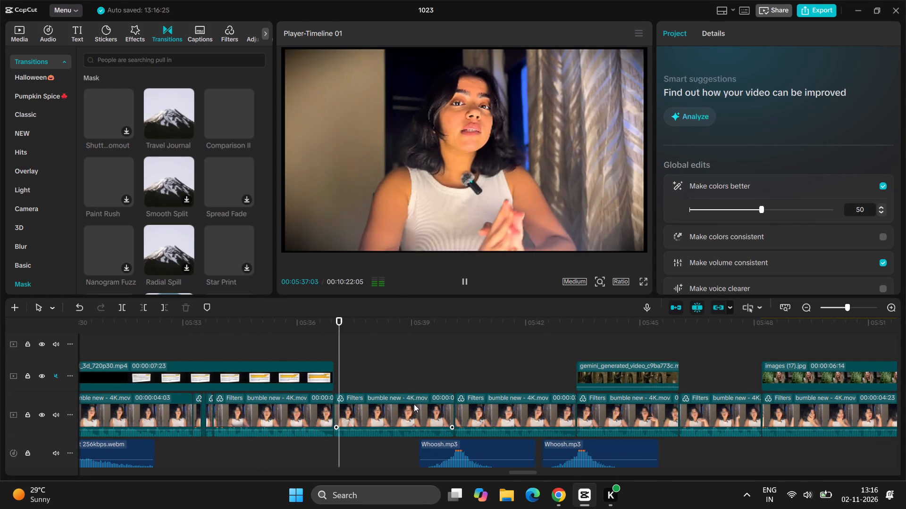
left_click(414, 415)
key("space")
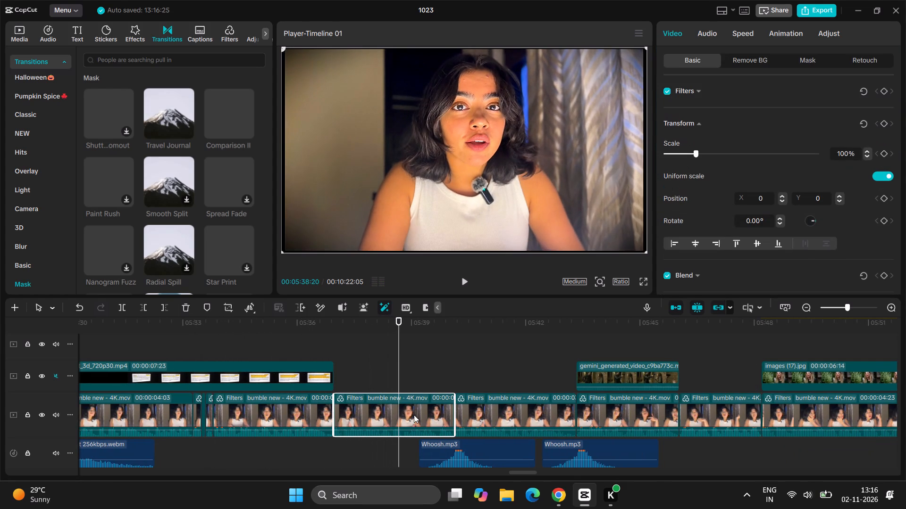
scroll(691, 221, "down", 2)
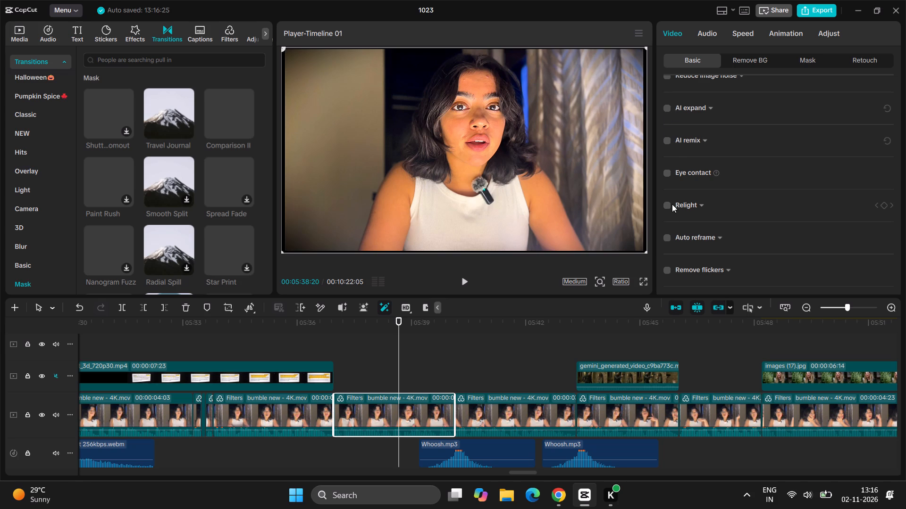
scroll(679, 190, "down", 1)
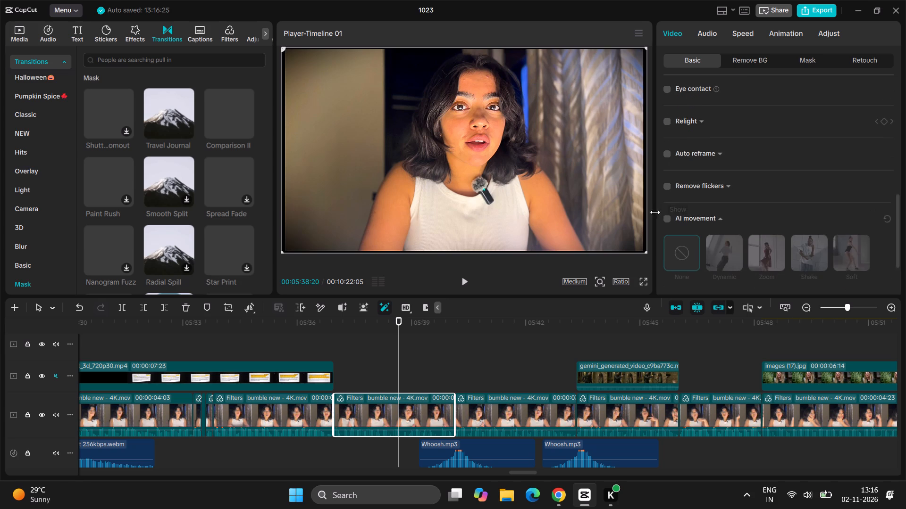
left_click(667, 221)
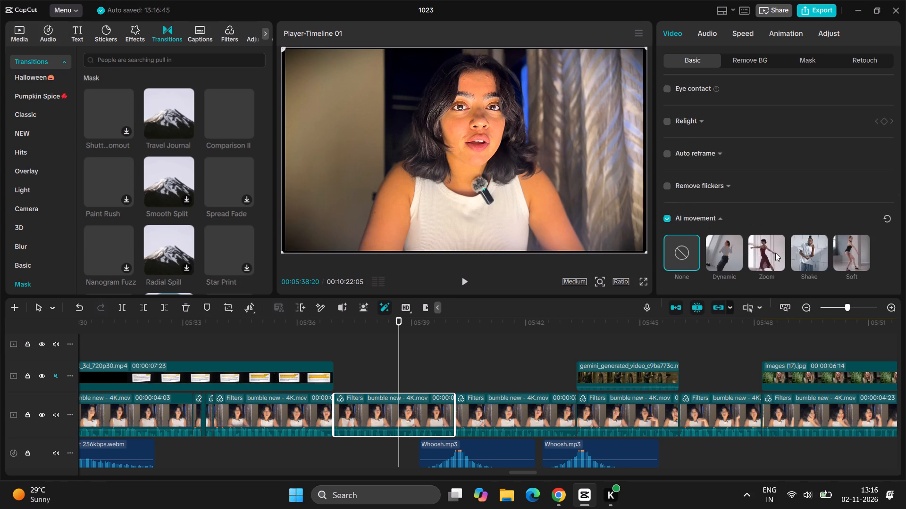
double_click(775, 253)
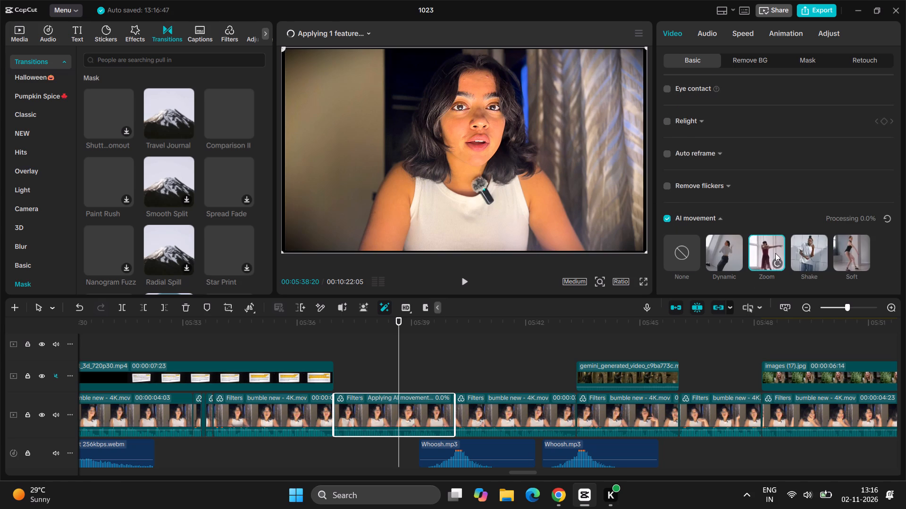
left_click(403, 340)
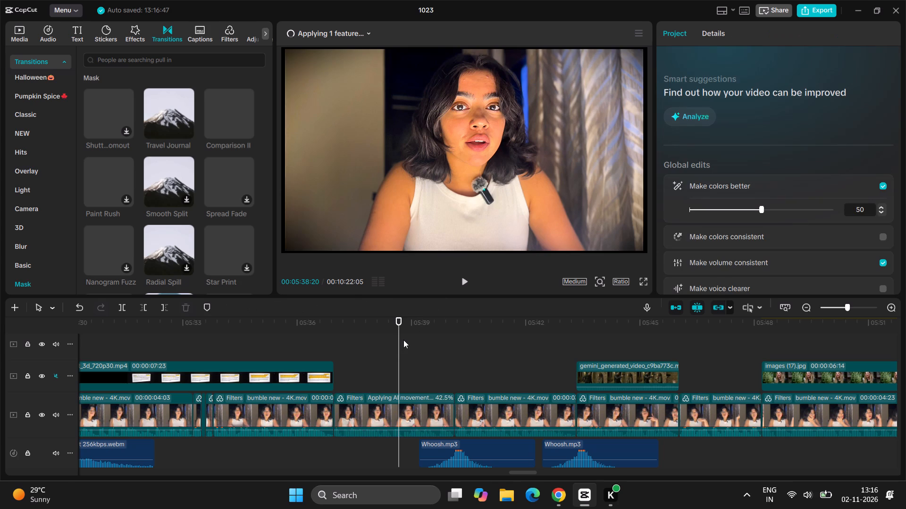
Play on from about 05:37, then apply the Zoom AI movement to the speaker clip at about 05:46 and preview it.
left_click_drag(397, 348, 372, 358)
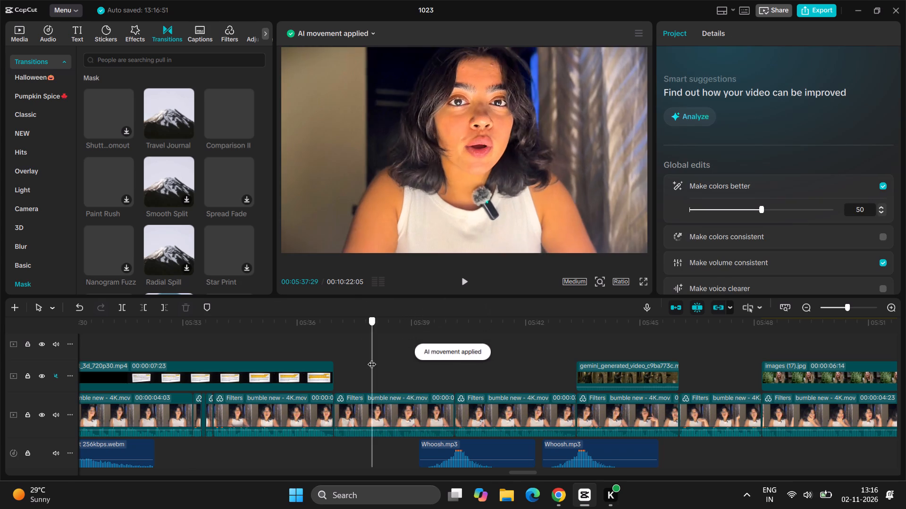
left_click_drag(372, 358, 335, 370)
key("space")
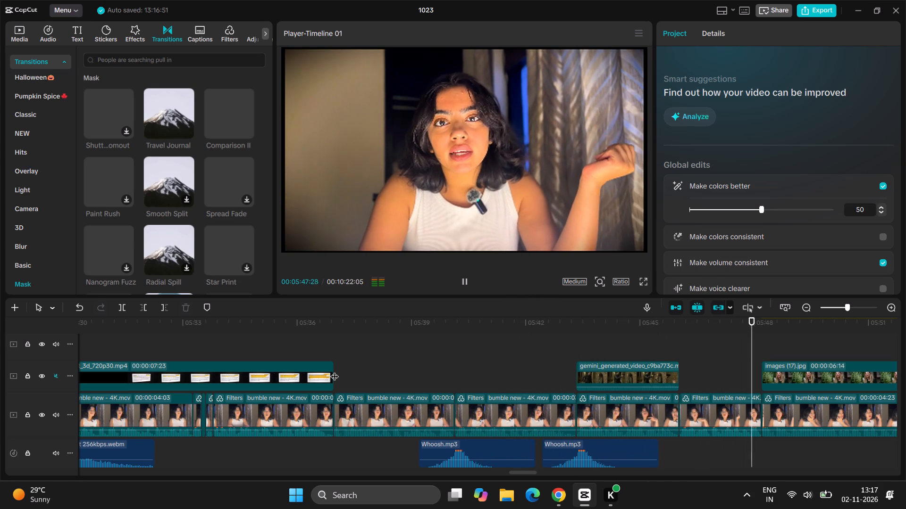
key("space")
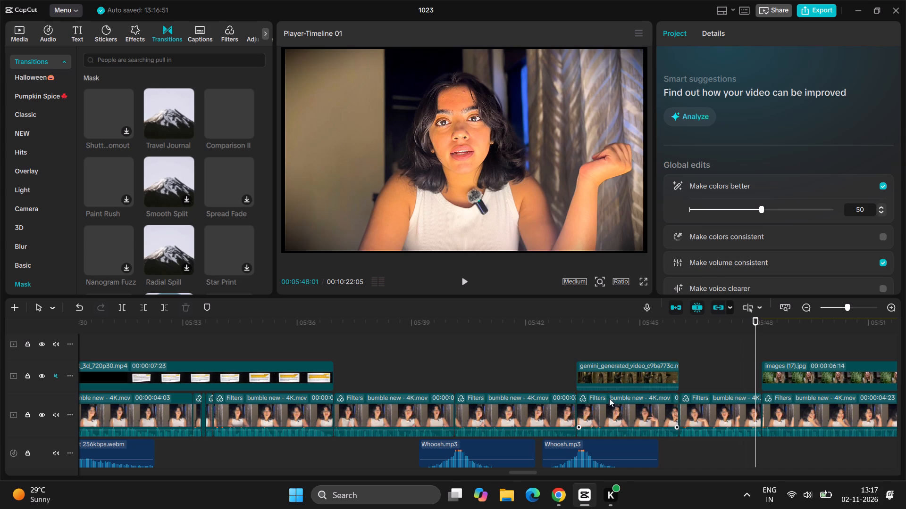
left_click_drag(754, 363, 696, 386)
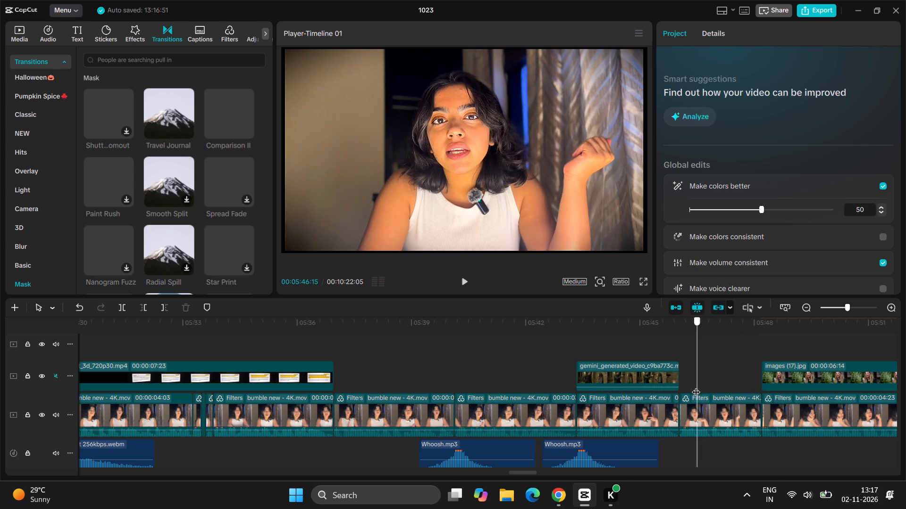
left_click_drag(696, 386, 683, 391)
left_click(718, 401)
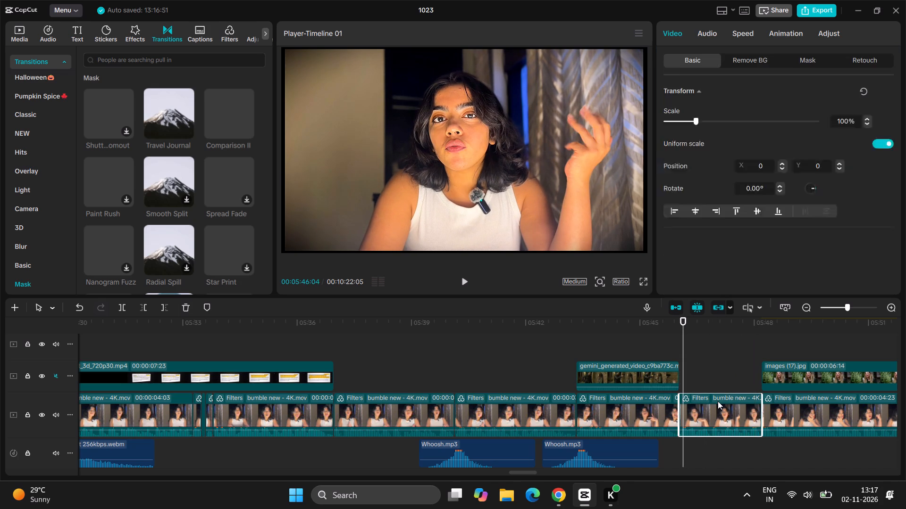
scroll(739, 195, "down", 2)
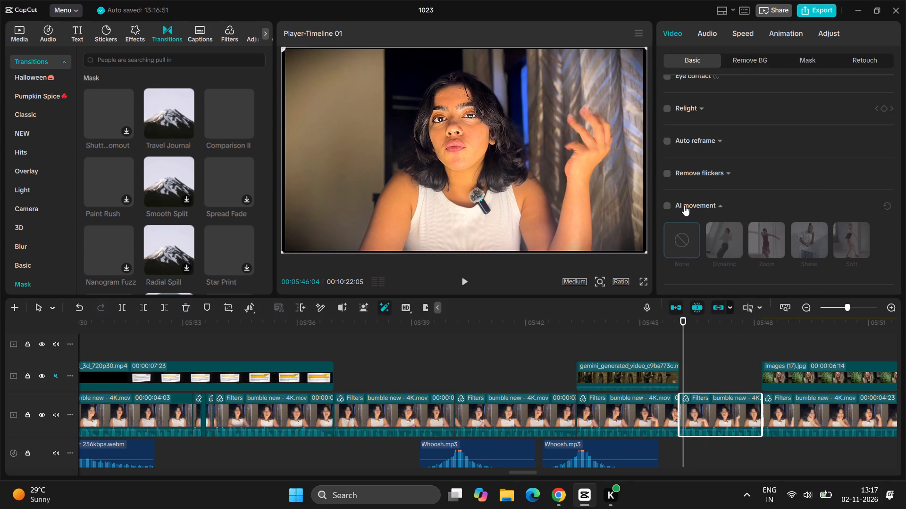
left_click(667, 205)
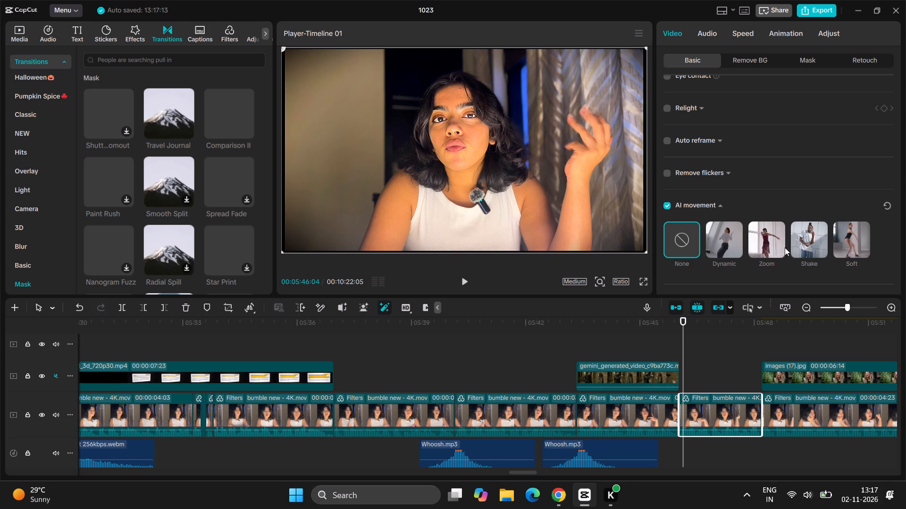
left_click(767, 250)
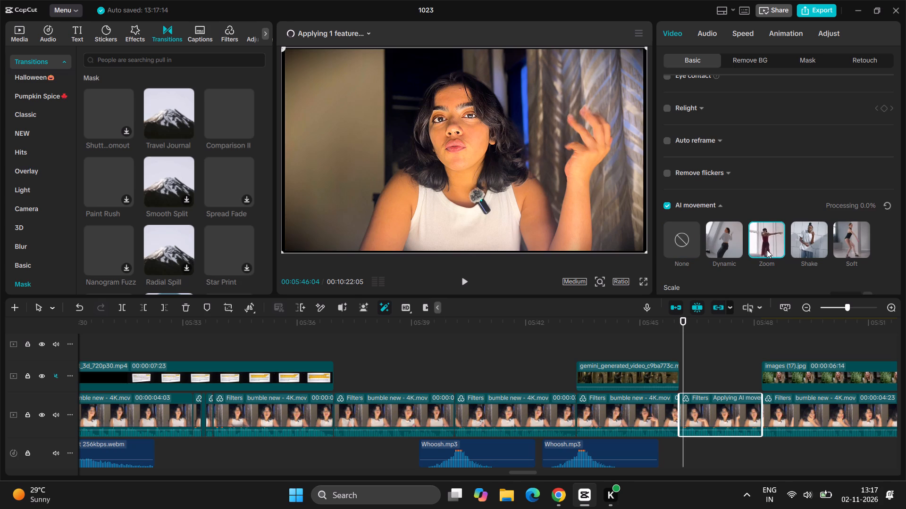
scroll(836, 393, "left", 1)
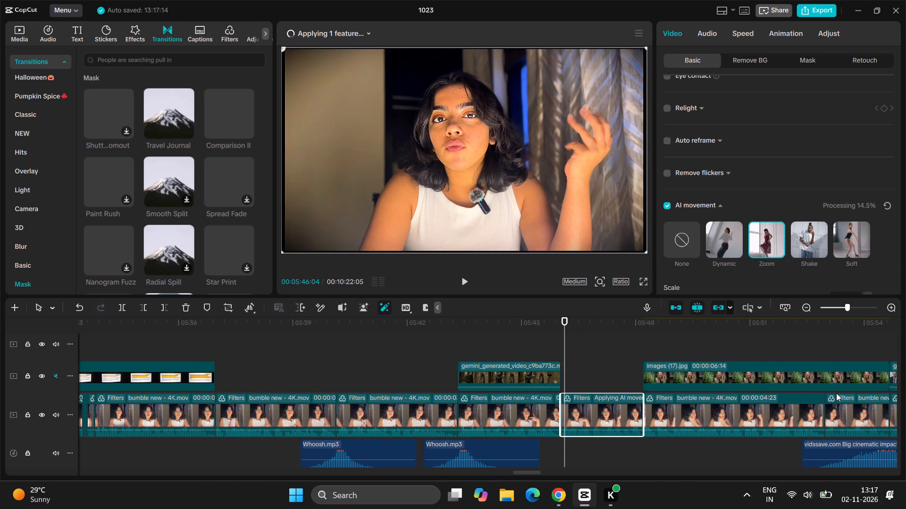
scroll(836, 393, "left", 2)
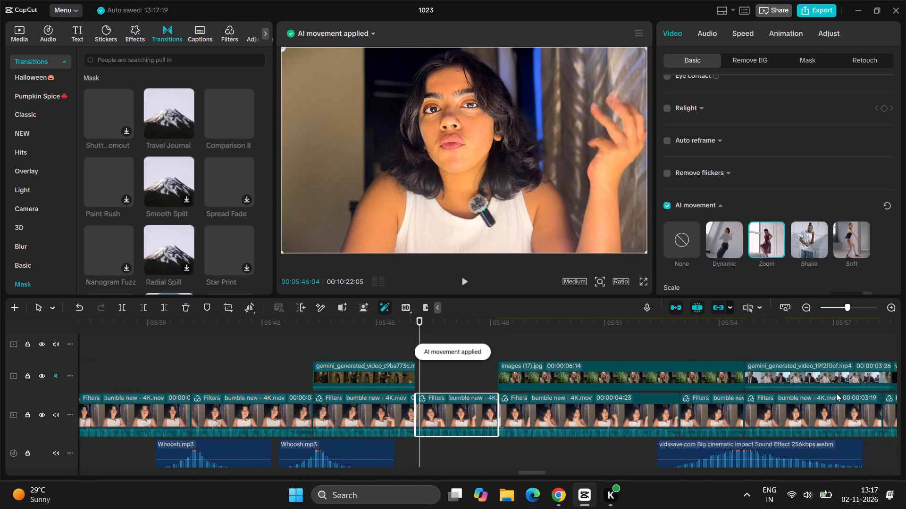
key("space")
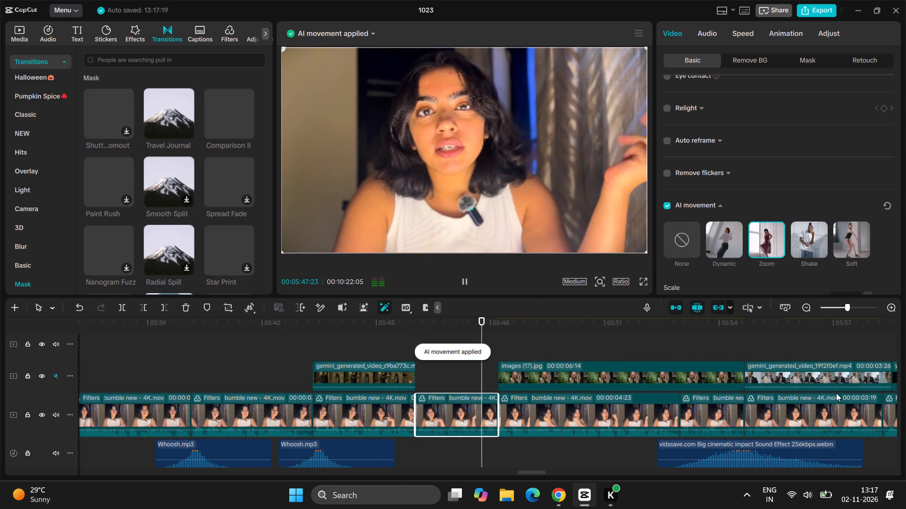
key("space")
Apply the Retro Fade-in entrance animation to the images (17).jpg overlay and preview it.
left_click(656, 371)
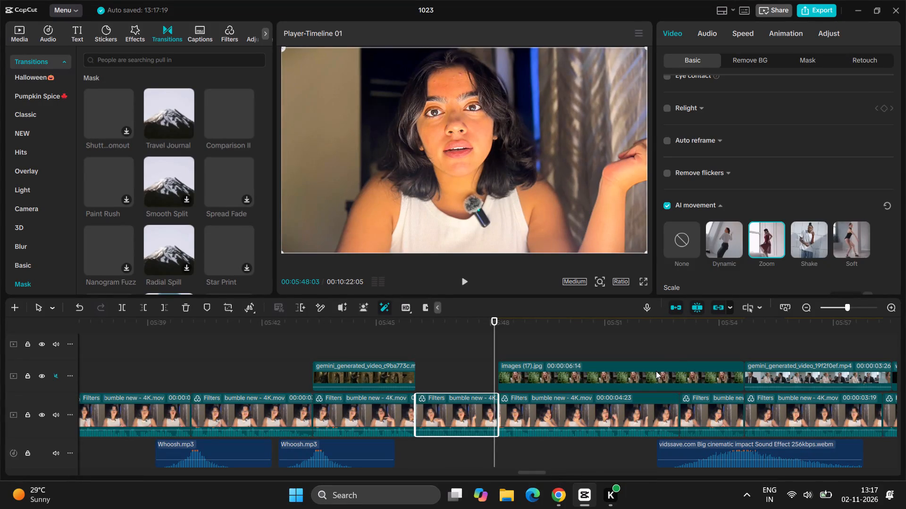
left_click(718, 30)
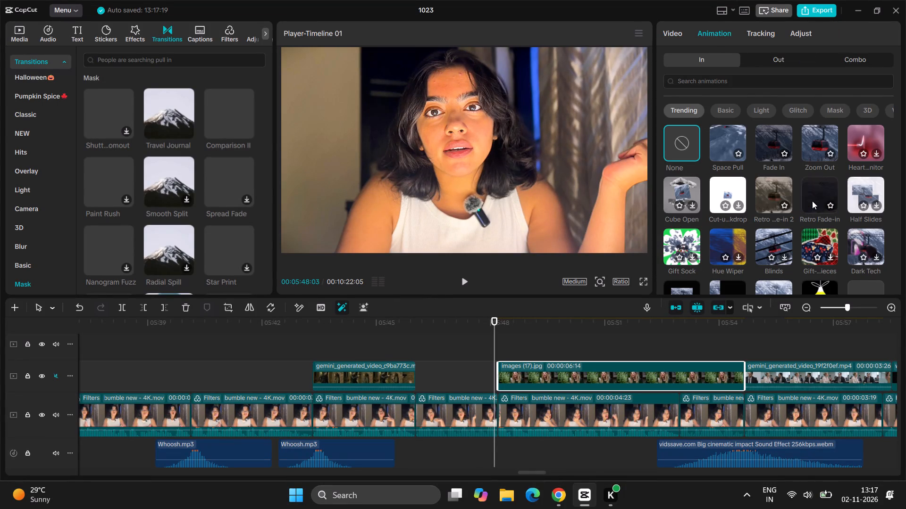
left_click(812, 201)
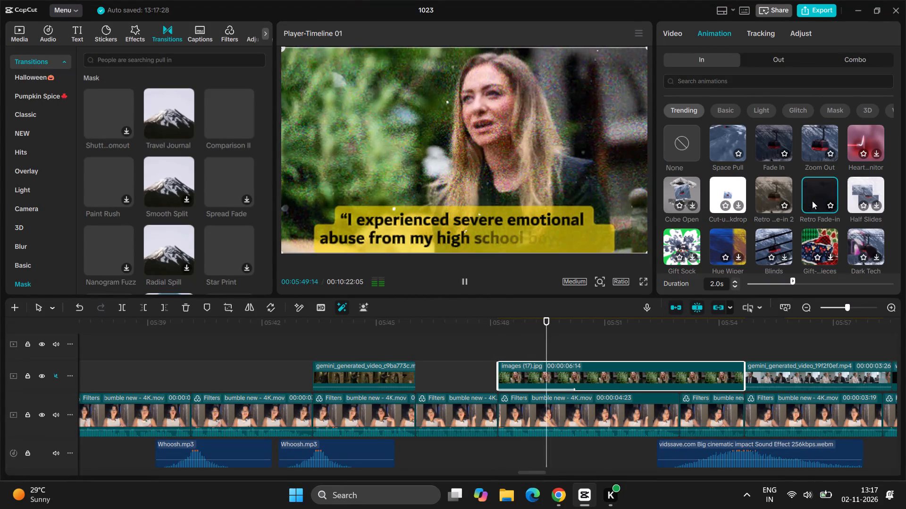
key("space")
key("space")
key("space")
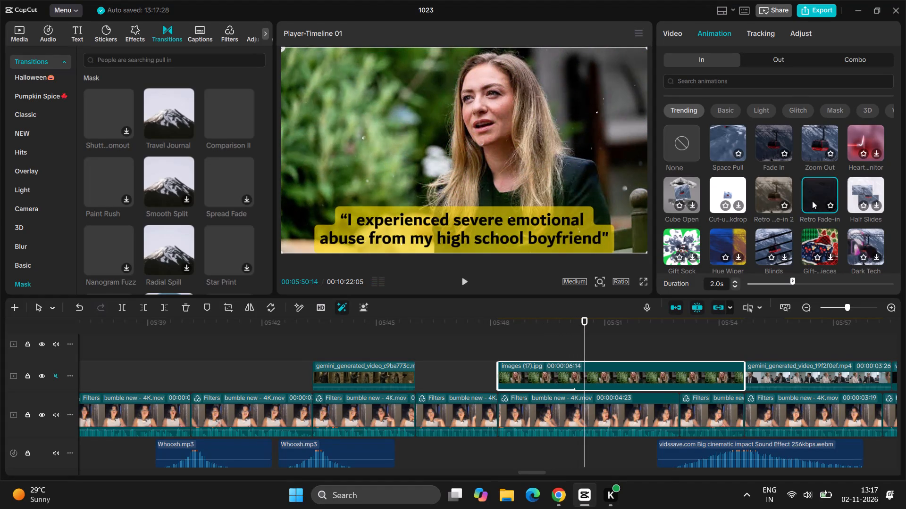
Play on to about 05:55 and add the Comparison II transition between images (17).jpg and the gemini_generated_video_19f2f0ef.mp4 overlay.
key("space")
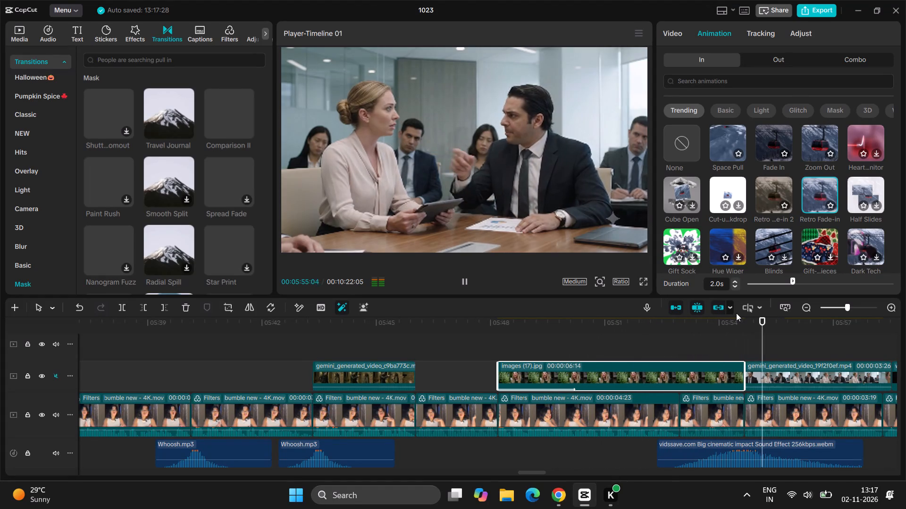
key("space")
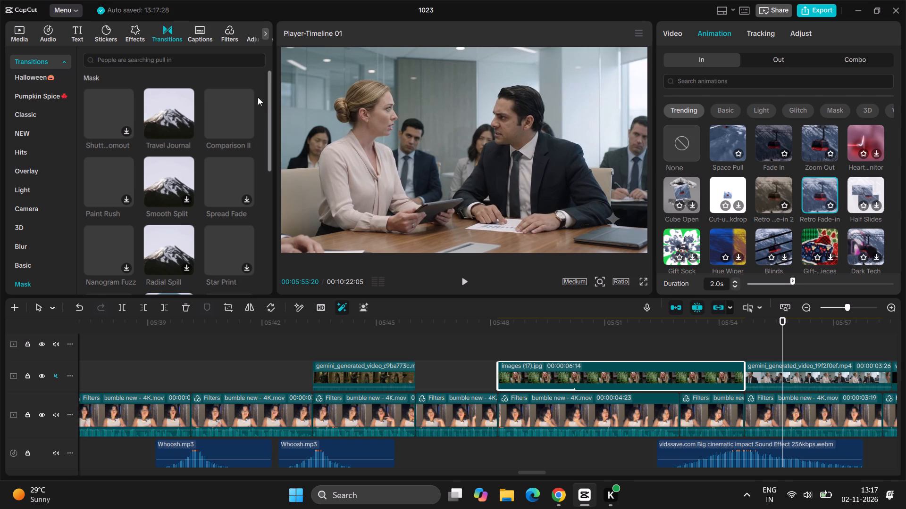
left_click_drag(222, 113, 730, 383)
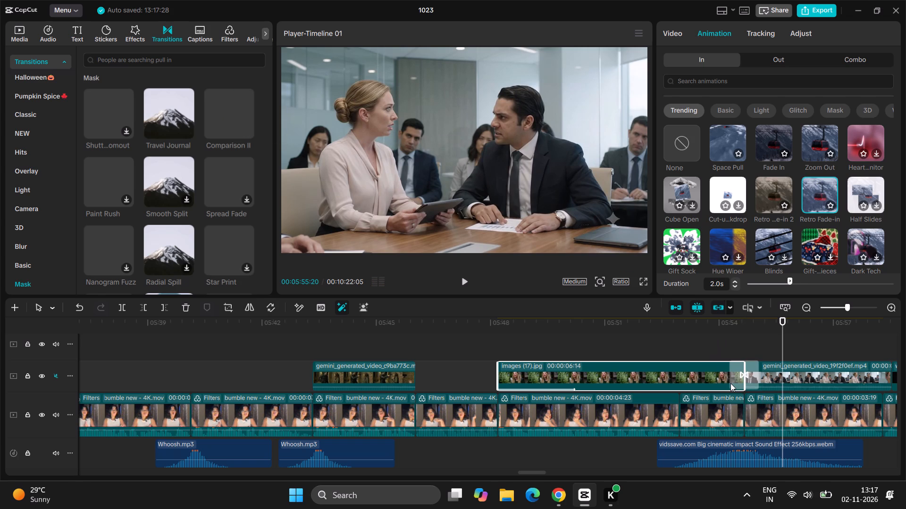
Trim the end of the gemini_generated_video_19f2f0ef.mp4 overlay to 05:58:09, where the red ink blast overlay ends.
key("space")
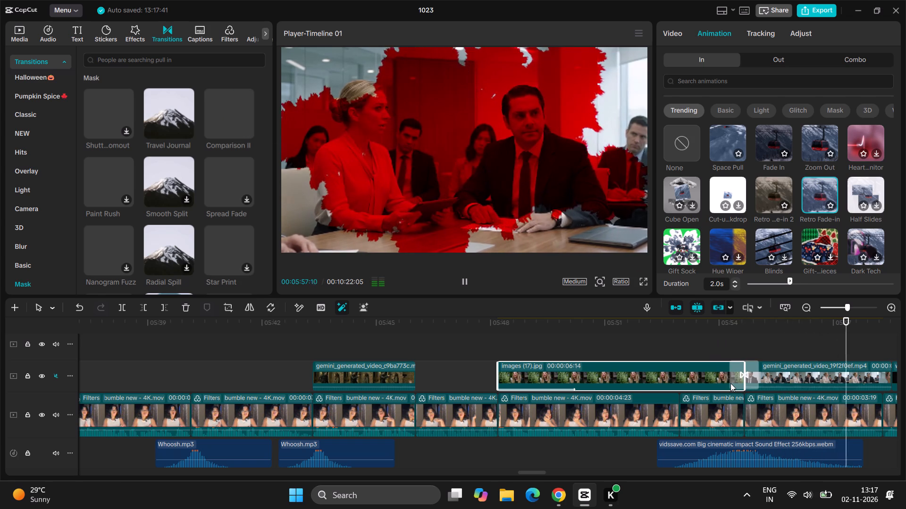
key("space")
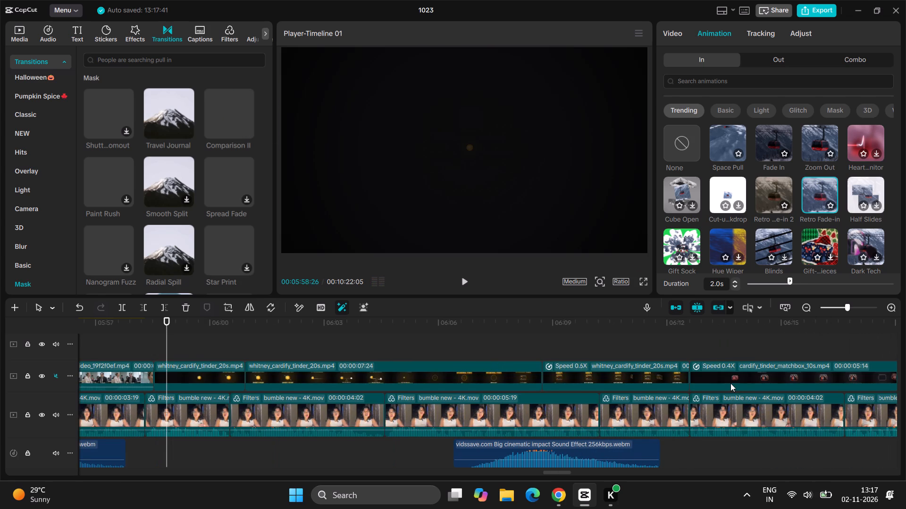
scroll(744, 409, "up", 1)
scroll(478, 390, "right", 2)
scroll(478, 390, "up", 1)
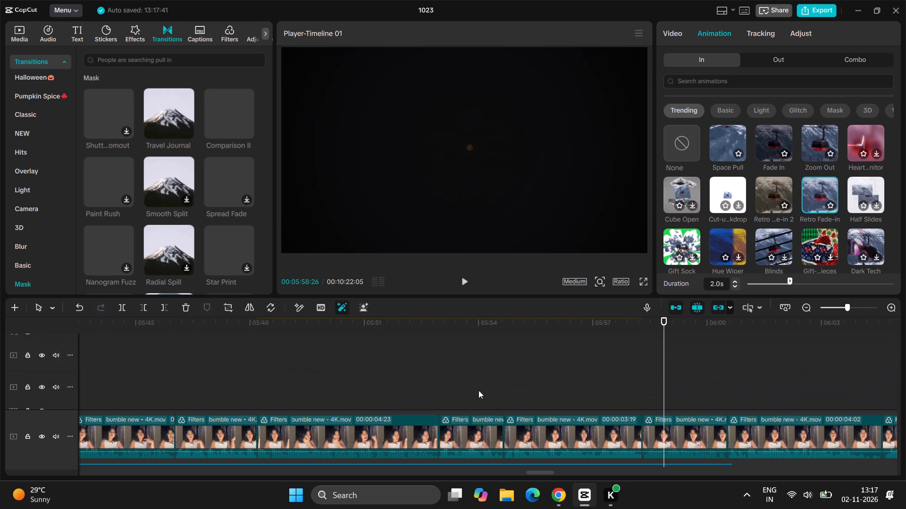
scroll(478, 390, "up", 2)
scroll(478, 390, "down", 1)
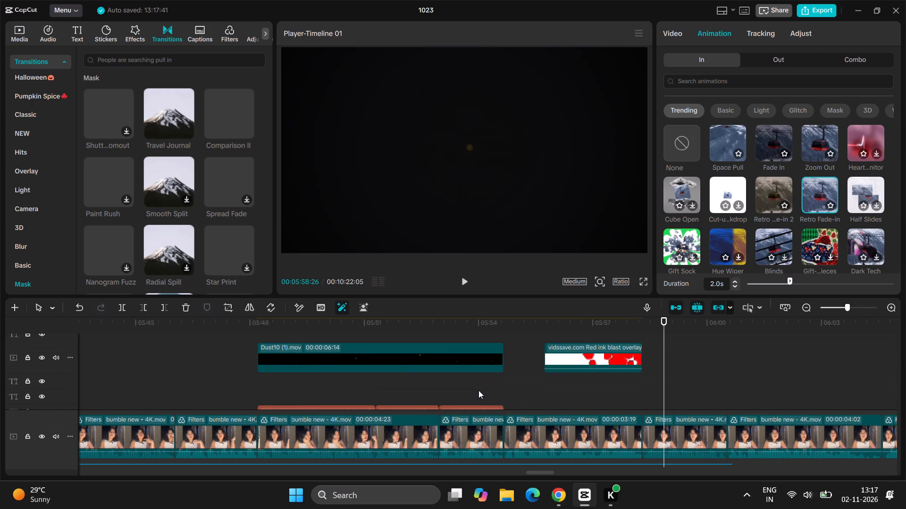
scroll(478, 390, "up", 15, "ctrl")
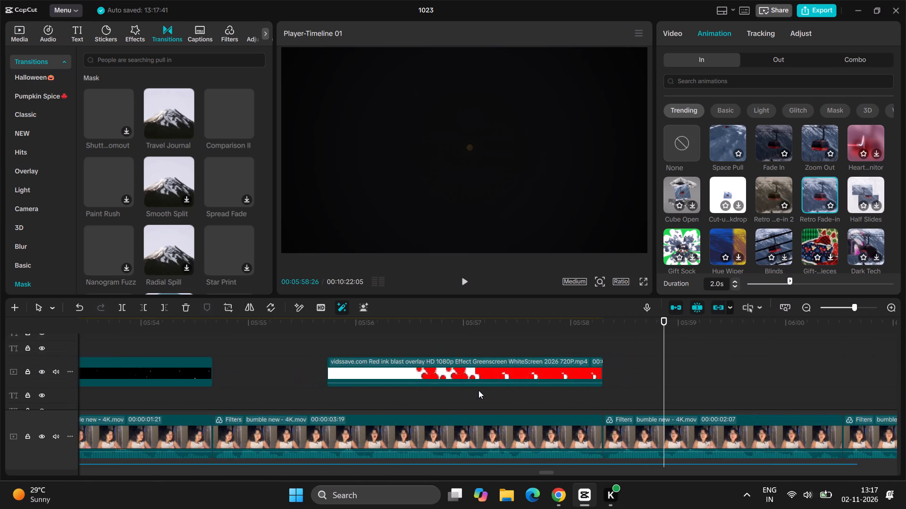
scroll(478, 390, "up", 5, "ctrl")
left_click_drag(663, 363, 565, 404)
scroll(565, 404, "down", 1)
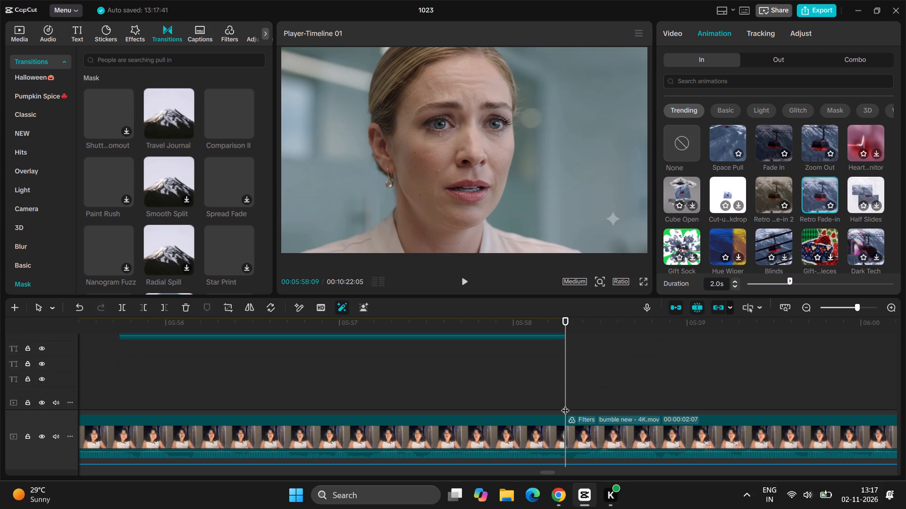
scroll(565, 404, "down", 3)
scroll(565, 404, "up", 2)
scroll(562, 377, "down", 1)
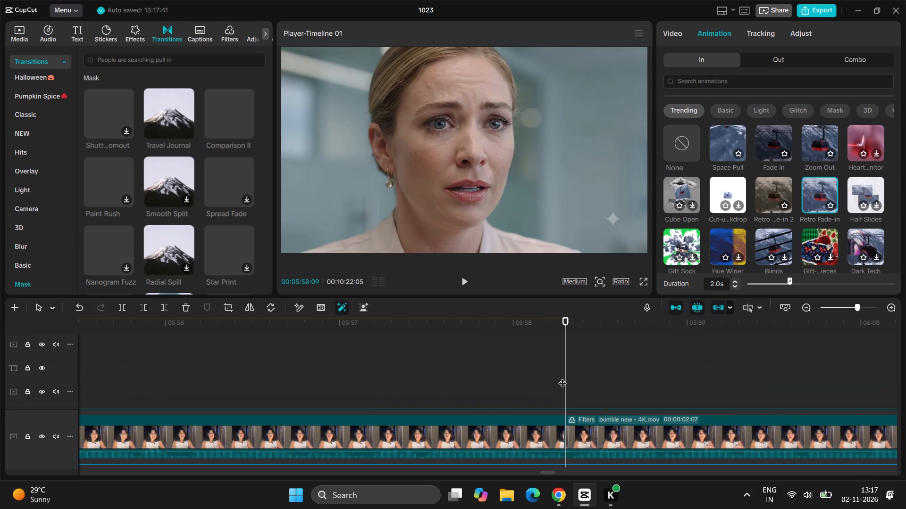
scroll(562, 377, "down", 1)
left_click(562, 377)
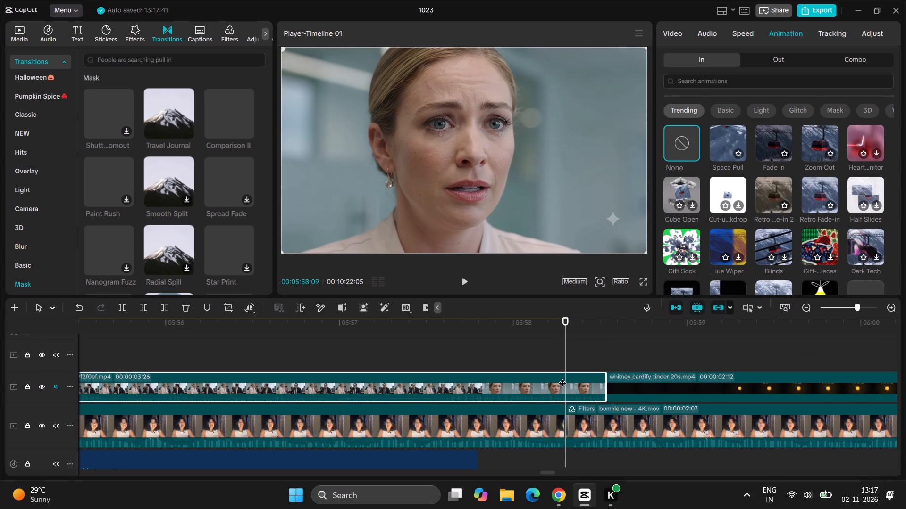
key("w")
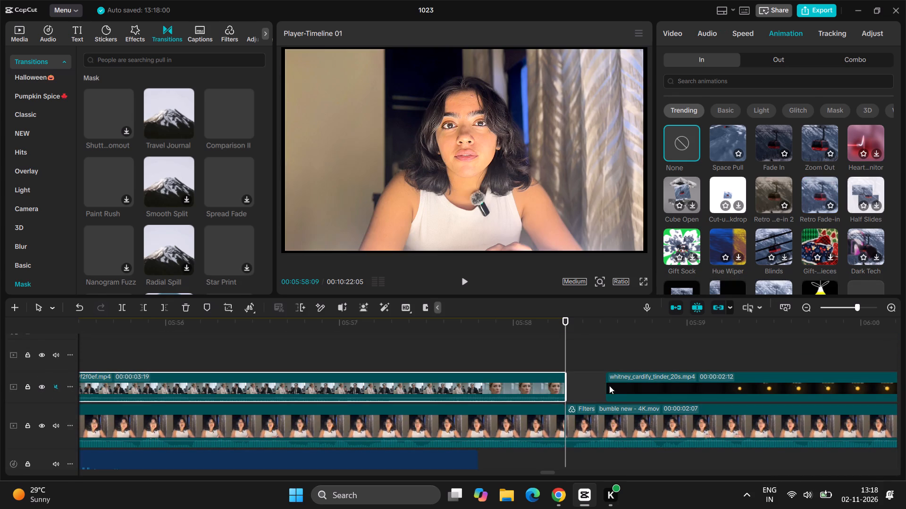
Move the first whitney_cardify_tinder_20s.mp4 overlay back to start at 05:58:09, directly after the trimmed gemini overlay.
left_click_drag(614, 383, 610, 386)
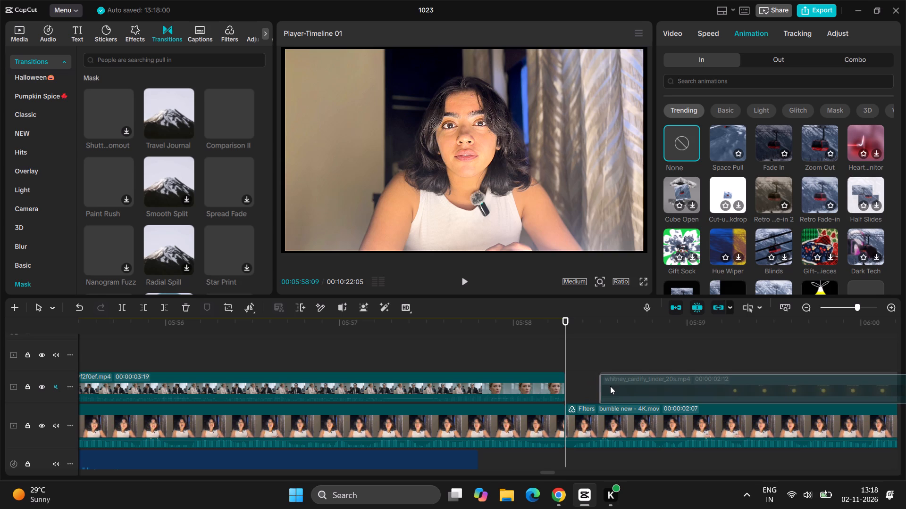
left_click_drag(610, 386, 570, 389)
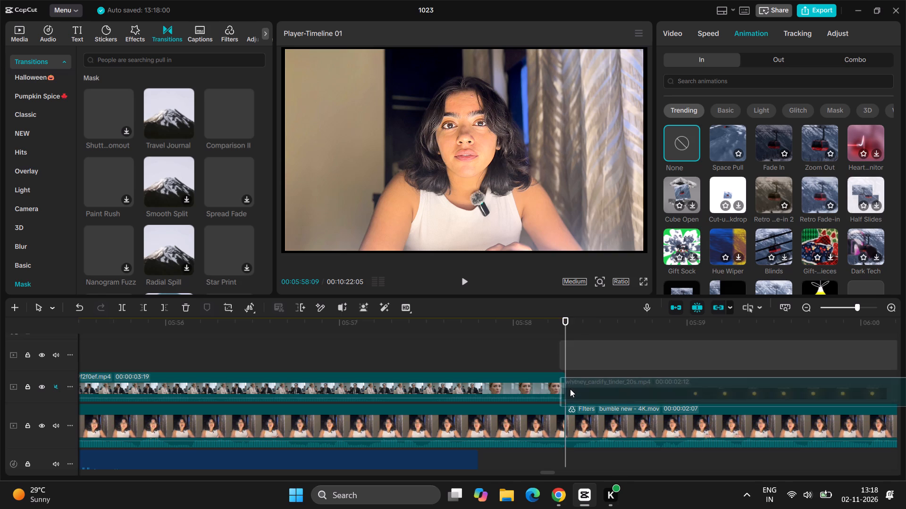
left_click_drag(575, 357, 584, 388)
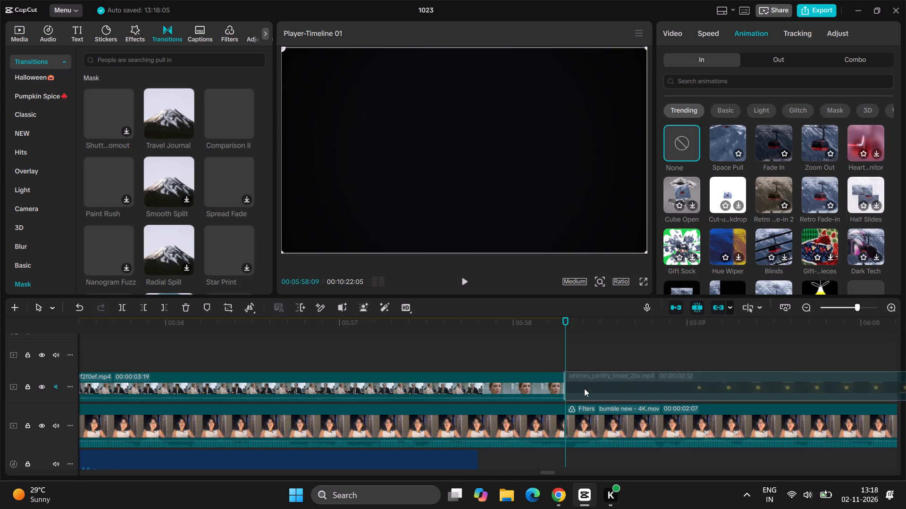
left_click_drag(584, 388, 584, 388)
Extend the start of the second whitney_cardify_tinder_20s.mp4 overlay back to the end of the first one, closing the gap, and play on.
scroll(584, 388, "left", 1)
key("space")
scroll(584, 388, "up", 2, "ctrl")
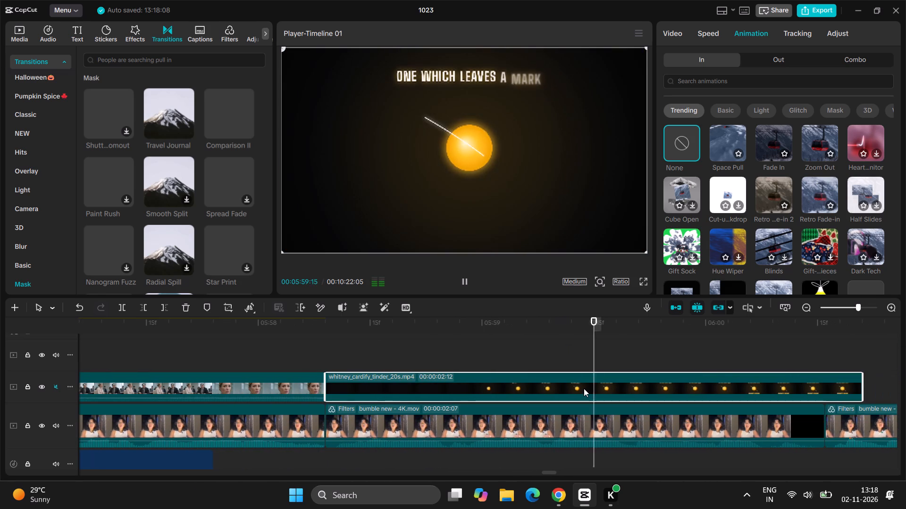
scroll(584, 388, "left", 1)
key("space")
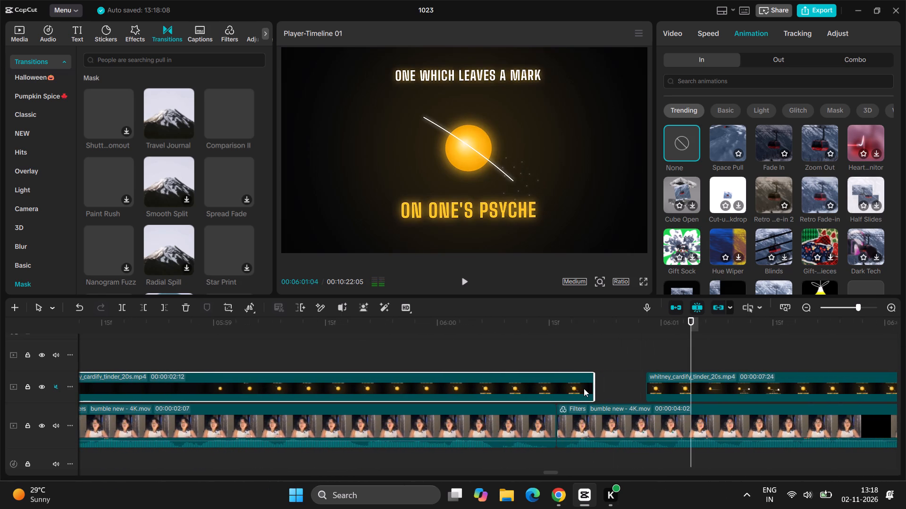
left_click(647, 378)
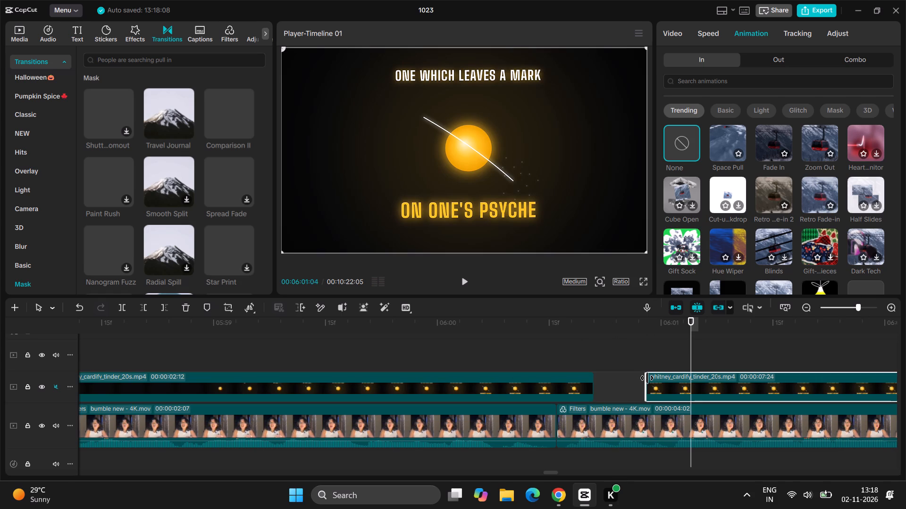
left_click_drag(647, 378, 586, 397)
left_click(591, 360)
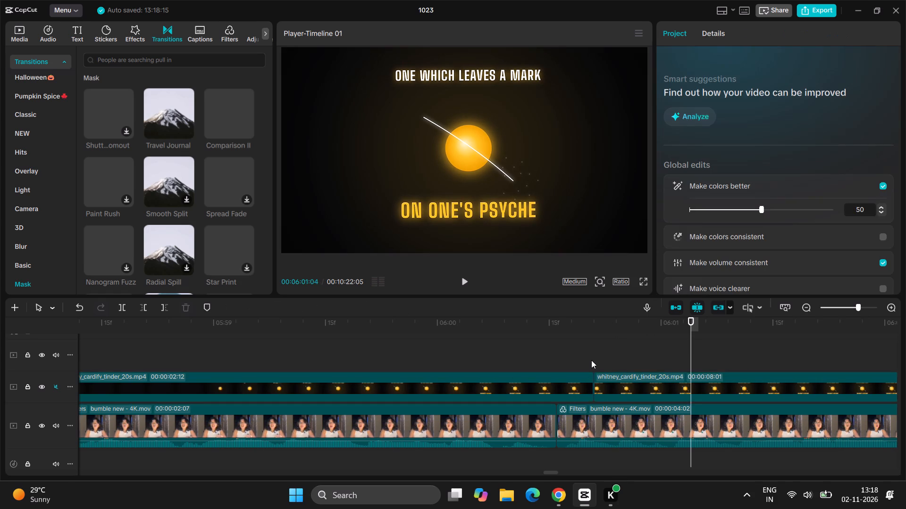
key("space")
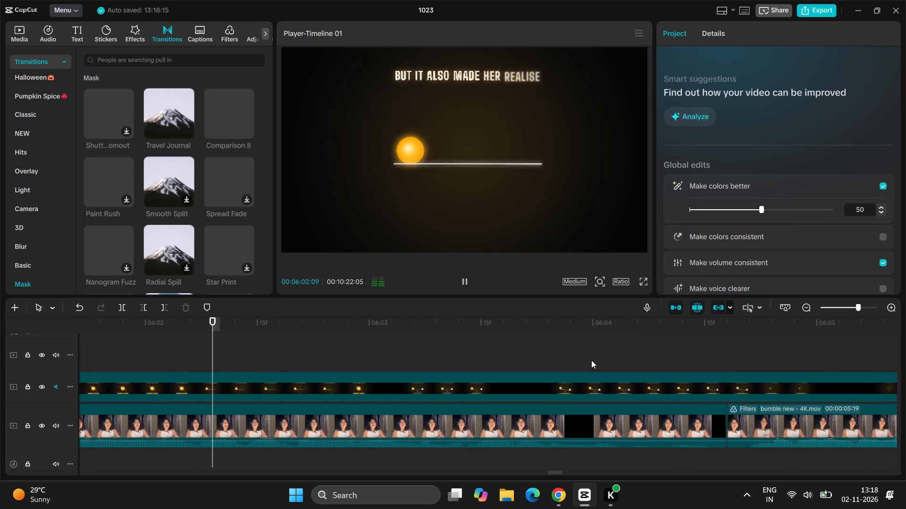
Trim the start of the second whitney_cardify_tinder_20s.mp4 overlay to 06:01:01.
scroll(591, 360, "right", 4)
key("space")
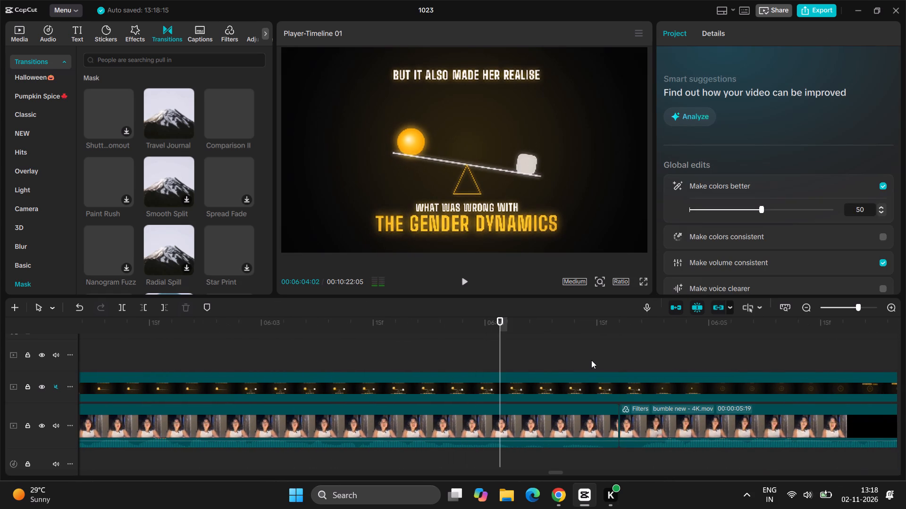
scroll(591, 360, "right", 4)
scroll(591, 360, "left", 1)
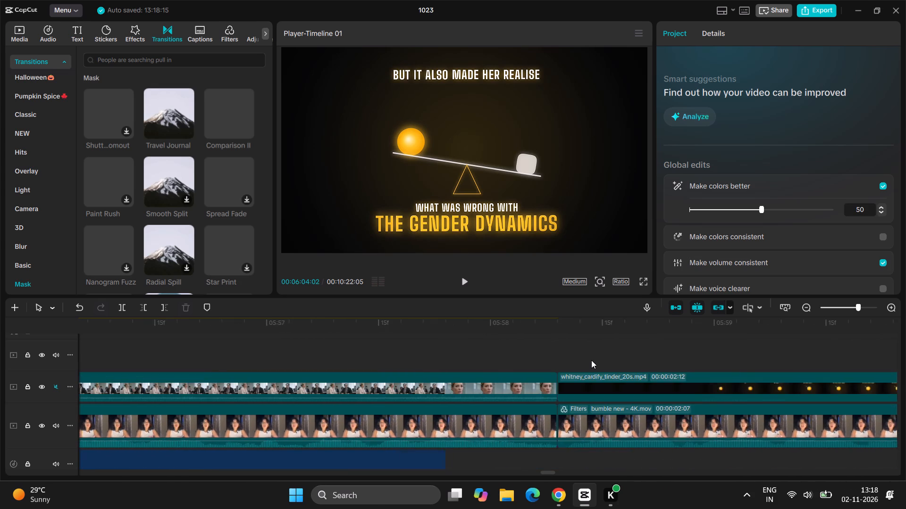
scroll(591, 360, "left", 3)
left_click(566, 358)
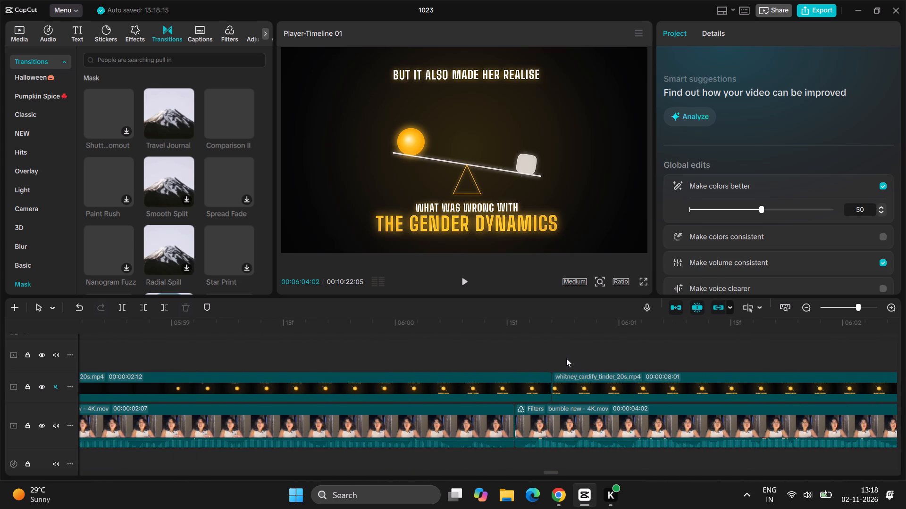
left_click_drag(566, 358, 625, 362)
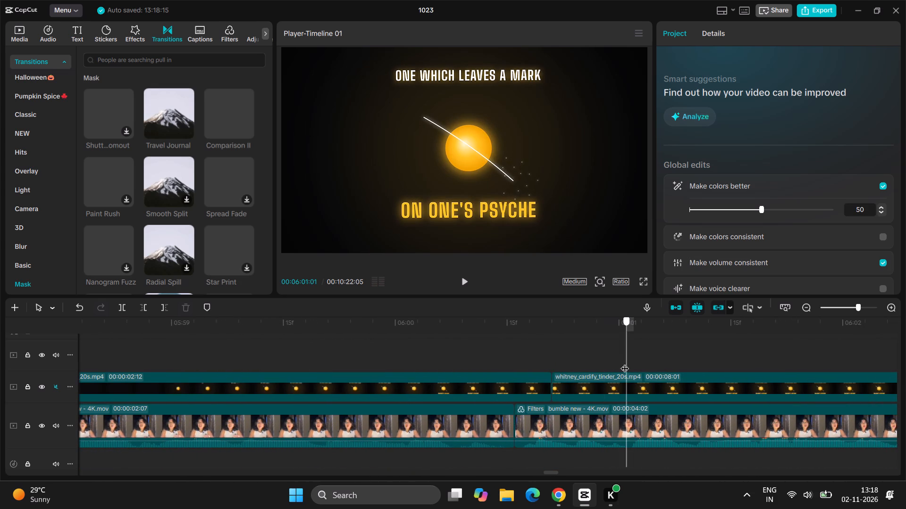
left_click_drag(625, 362, 629, 366)
left_click(634, 386)
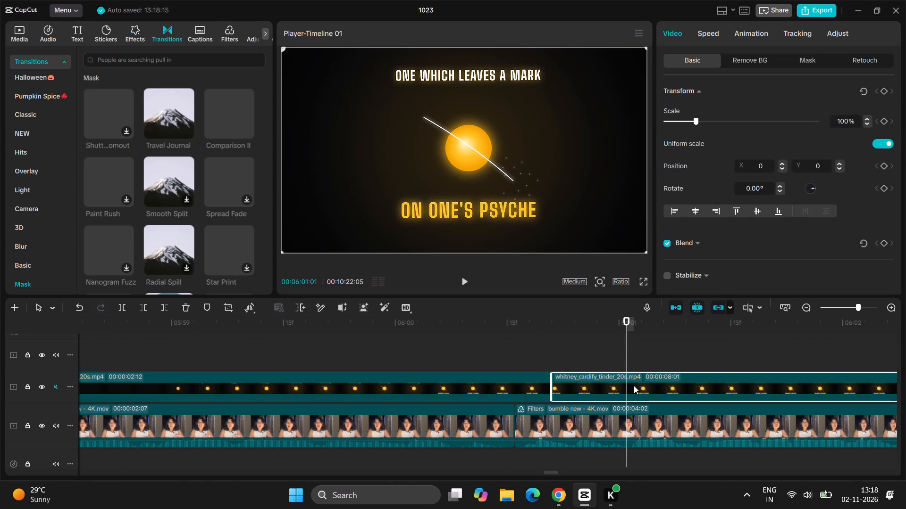
type("q")
Find the frame where the "But it" text begins and trim the start of the second whitney_cardify_tinder_20s.mp4 overlay to 06:01:24.
key("space")
key("space")
key("space")
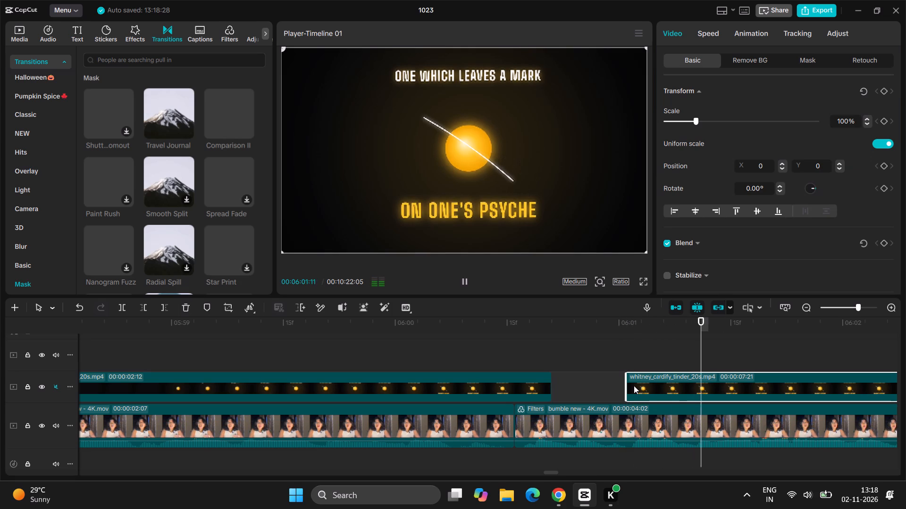
key("space")
key("space")
key("space")
key("Left")
key("Right")
key("Right")
key("Right")
key("Right")
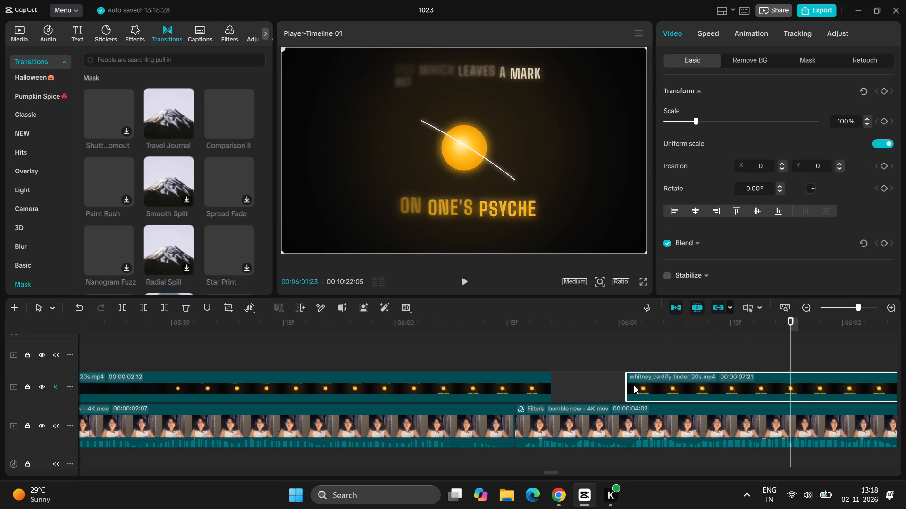
key("Right")
key("Right")
key("Right")
key("Right")
key("Left")
key("Left")
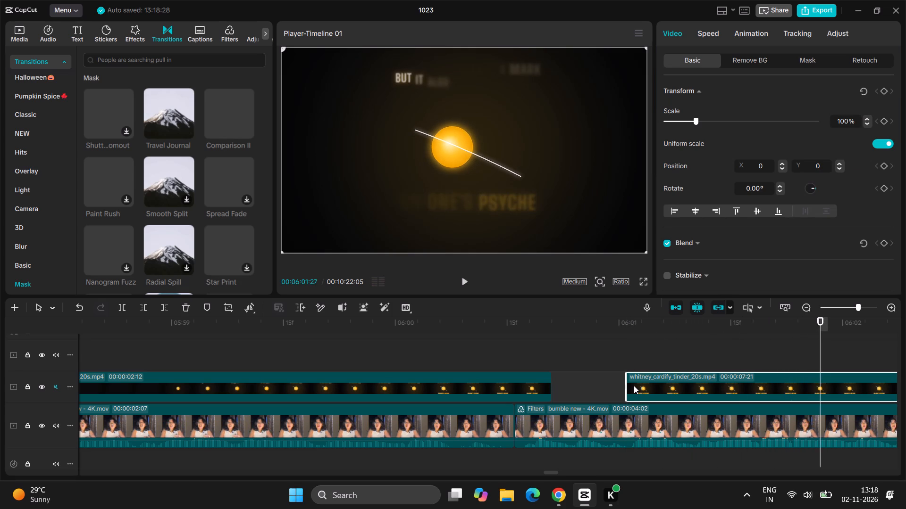
key("Left")
key("Left")
key("Left")
key("Right")
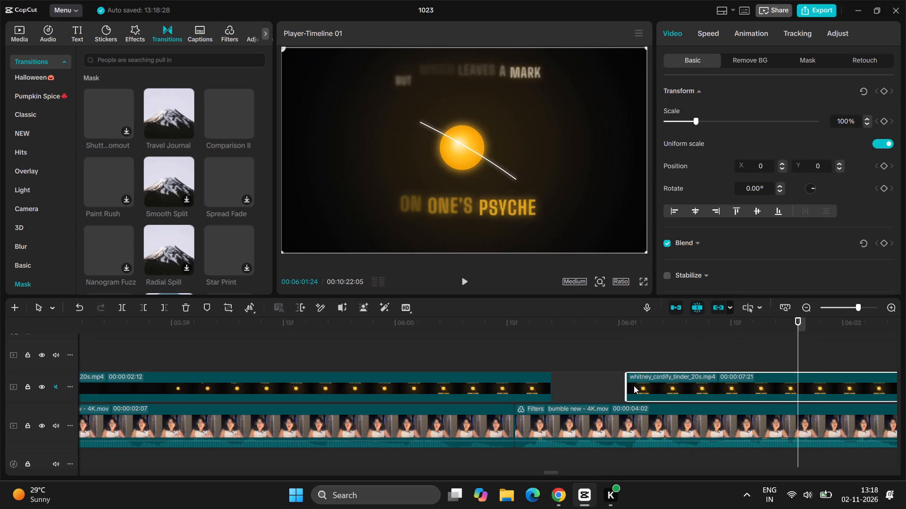
key("q")
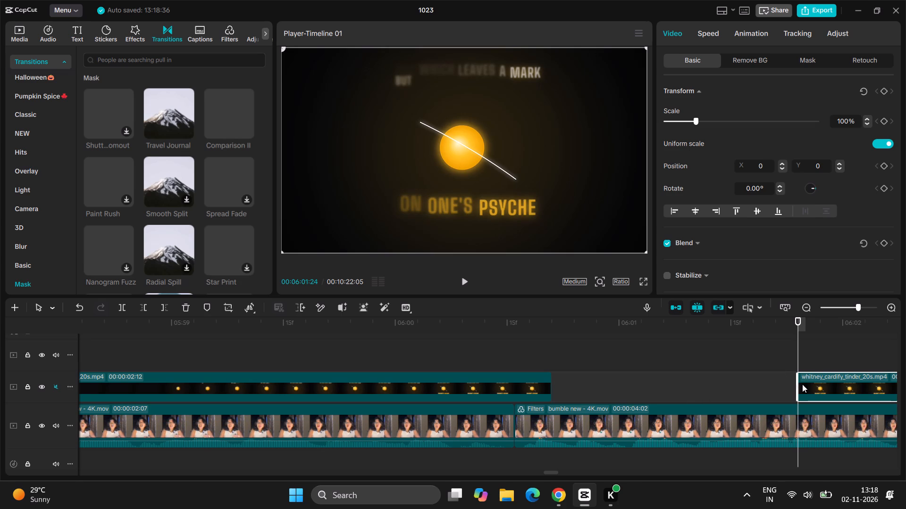
Move the trimmed second whitney_cardify_tinder_20s.mp4 overlay back to start directly after the first one.
left_click_drag(803, 384, 557, 394)
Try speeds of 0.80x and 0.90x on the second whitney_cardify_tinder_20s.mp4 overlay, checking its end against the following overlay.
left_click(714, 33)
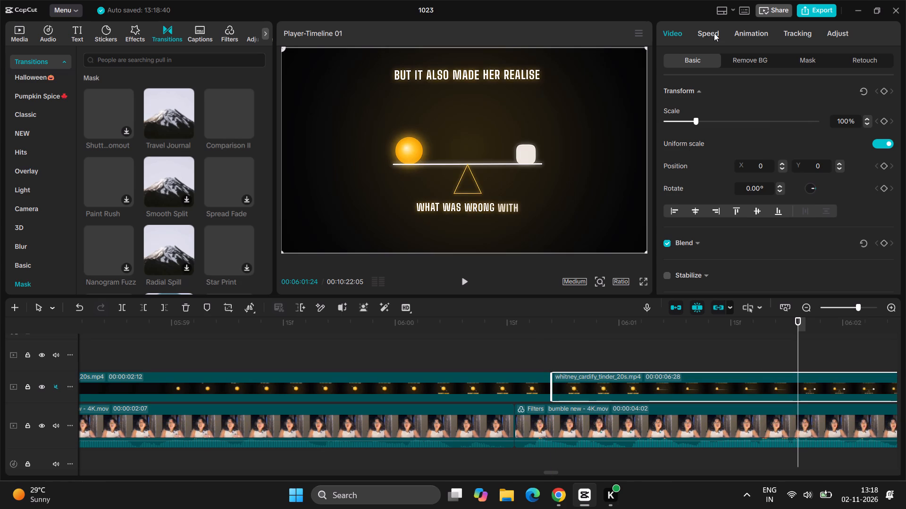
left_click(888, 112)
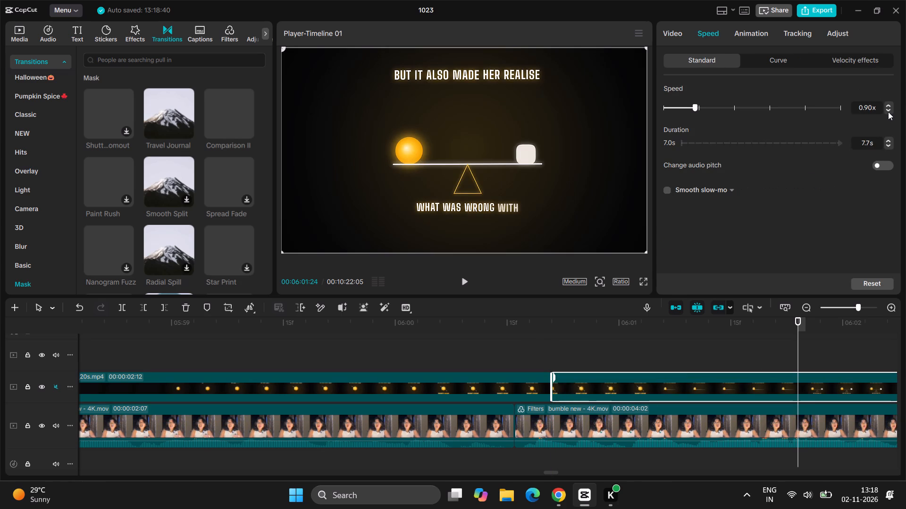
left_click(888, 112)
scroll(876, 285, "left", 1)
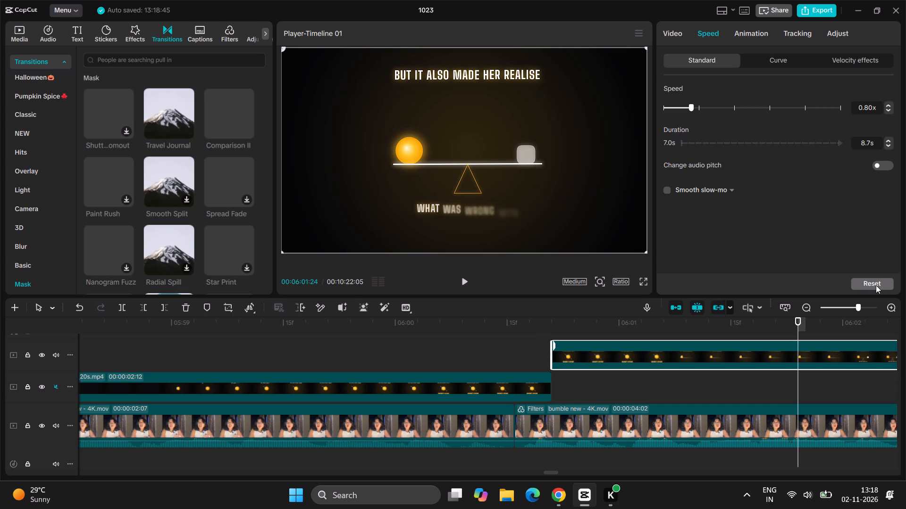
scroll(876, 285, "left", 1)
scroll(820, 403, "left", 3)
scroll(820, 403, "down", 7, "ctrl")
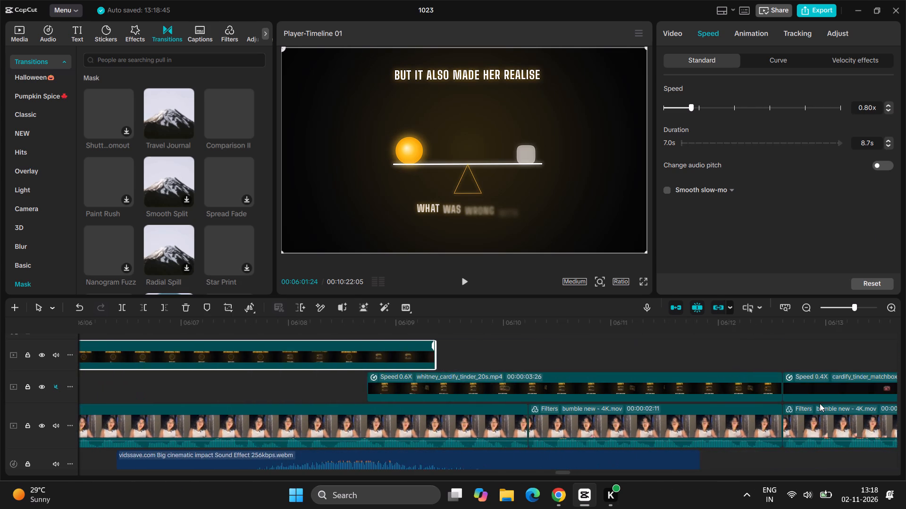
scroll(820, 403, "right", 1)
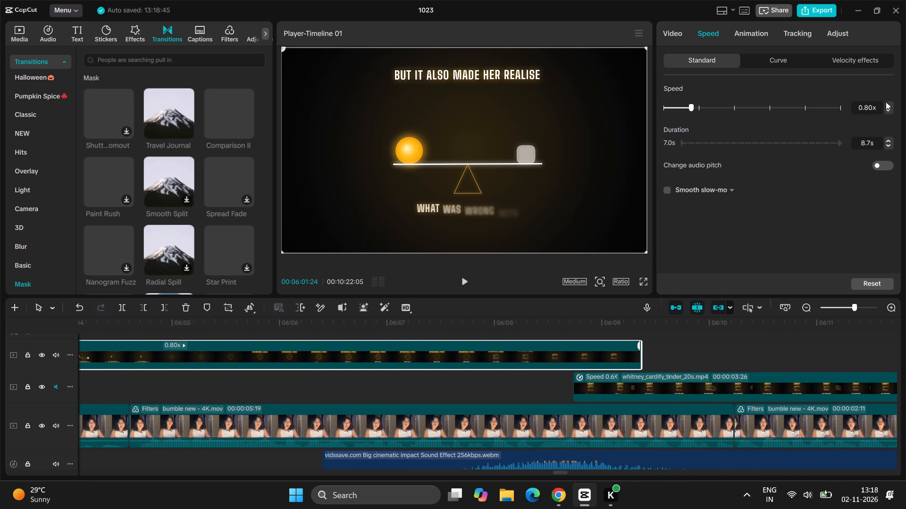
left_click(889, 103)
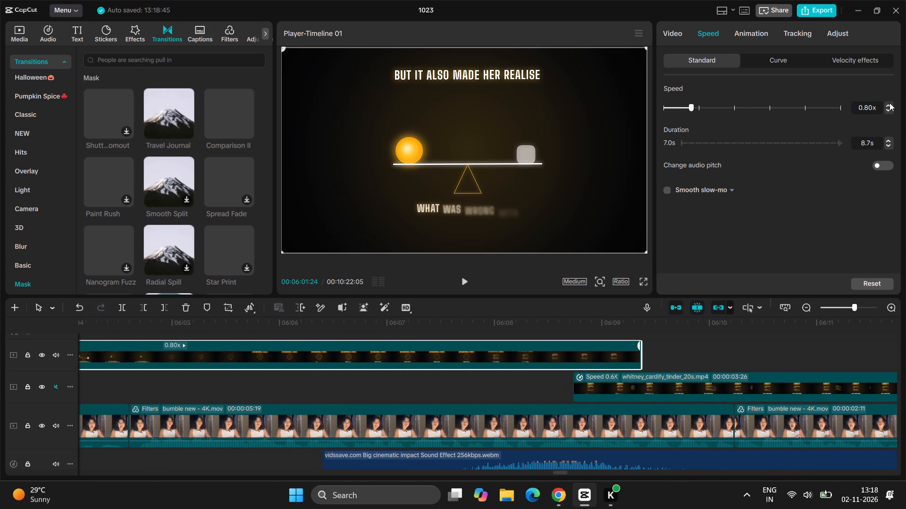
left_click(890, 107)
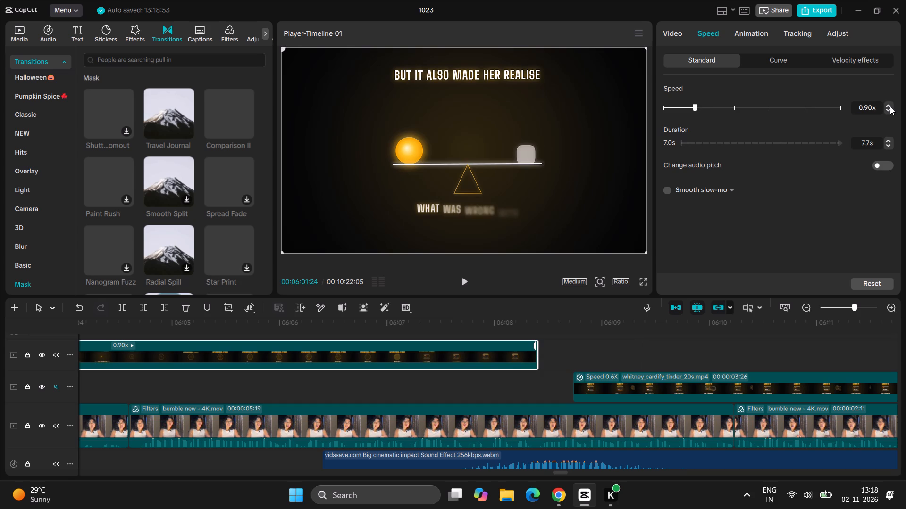
Set the speed of the second whitney_cardify_tinder_20s.mp4 overlay to 0.85x.
left_click(870, 108)
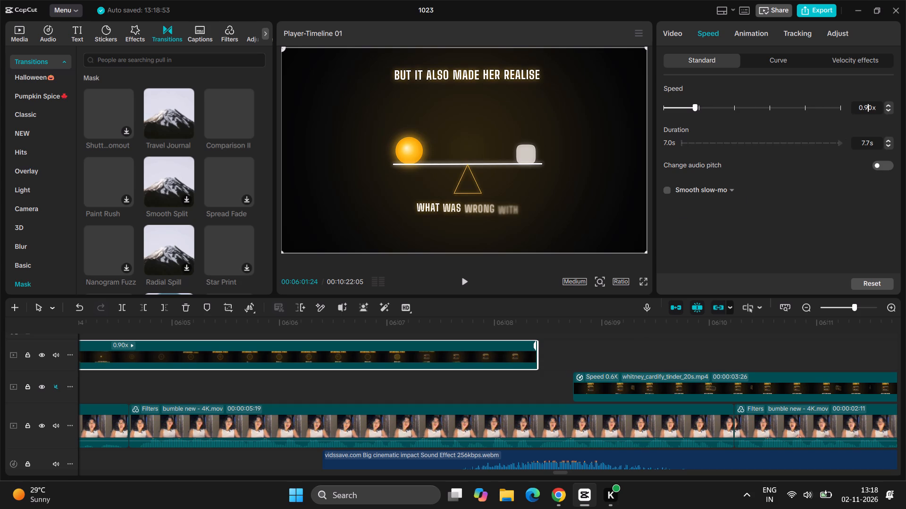
key("Right")
key("BackSpace")
key("BackSpace")
key("8")
key("5")
key("Return")
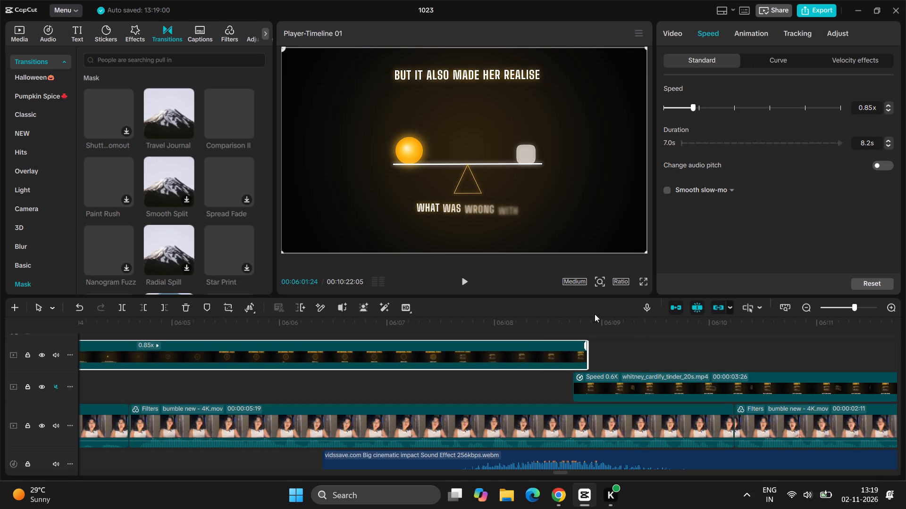
Trim the slowed overlay's end to where the 0.6X whitney_cardify_tinder_20s.mp4 overlay starts, and return it to the same track between its neighbours.
left_click_drag(589, 360, 572, 363)
left_click_drag(549, 345, 551, 369)
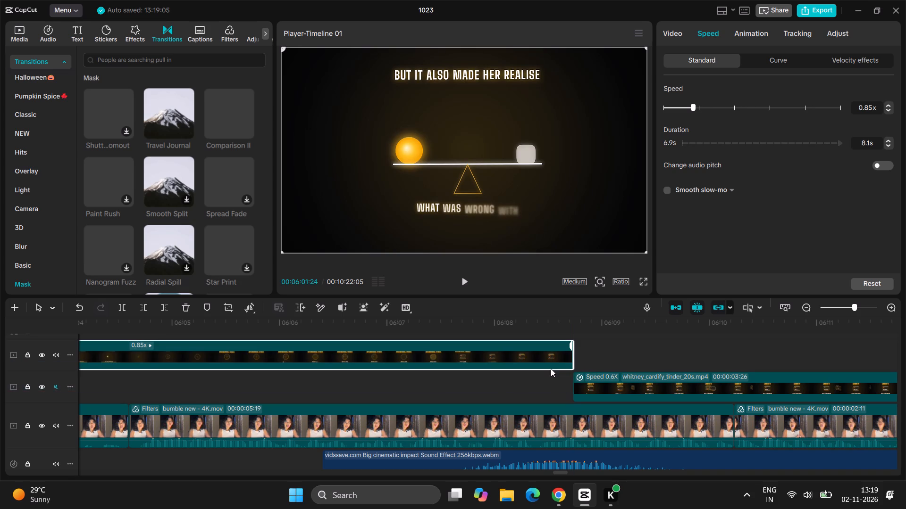
left_click_drag(551, 362, 547, 391)
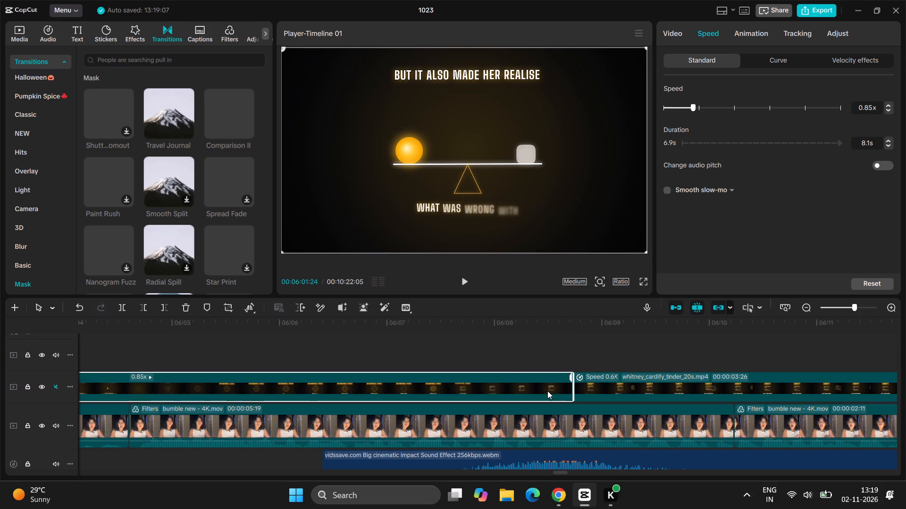
Add the Comparison II transition between the gemini_generated_video_19f2f0ef.mp4 overlay and the first whitney_cardify_tinder_20s.mp4 overlay.
scroll(547, 391, "right", 3)
left_click(695, 337)
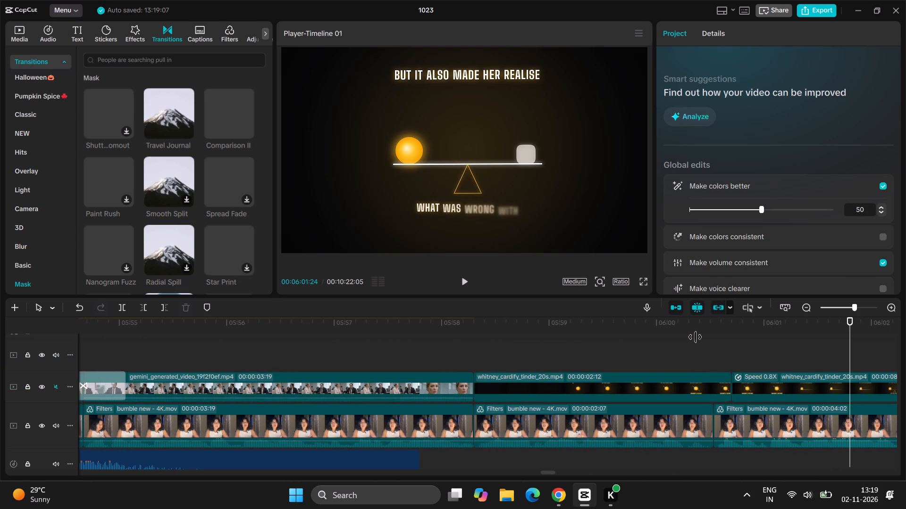
key("space")
key("space")
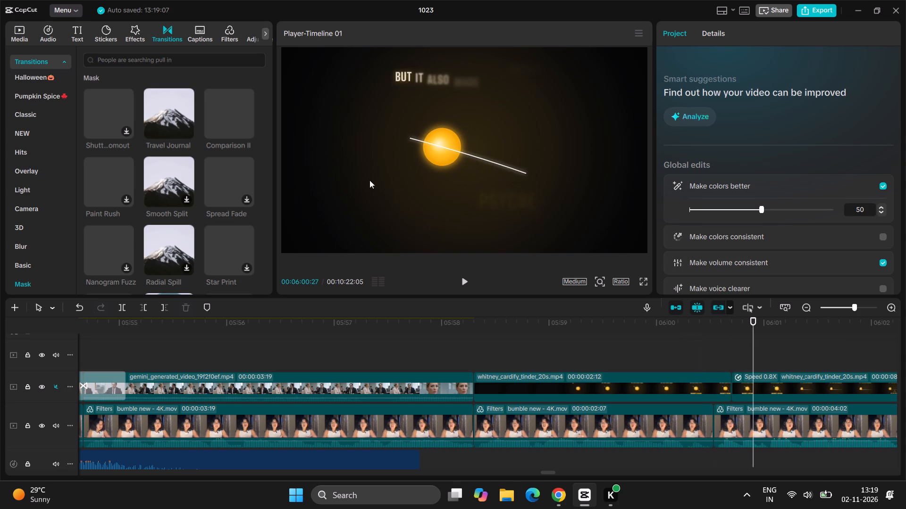
left_click_drag(218, 115, 447, 394)
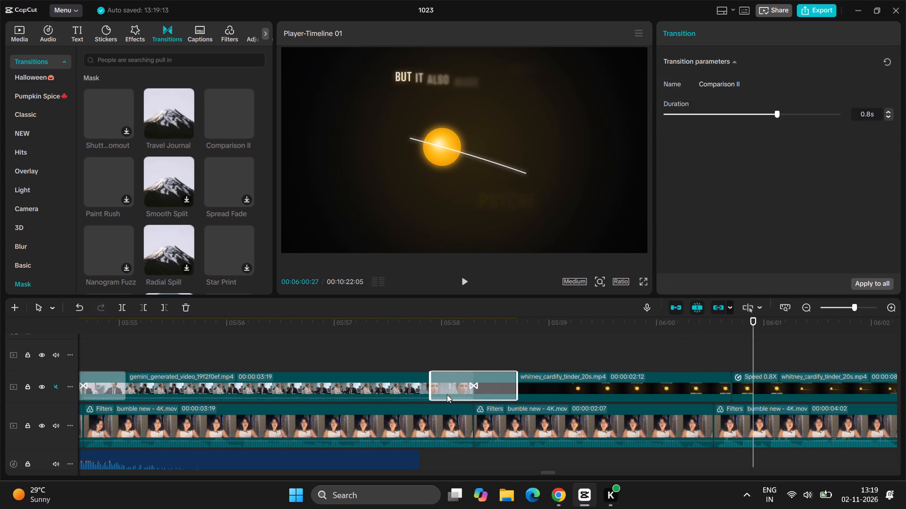
Play on from about 06:01 to 06:15 to review the retimed Whitney and Cardify overlays.
key("space")
scroll(735, 392, "left", 1)
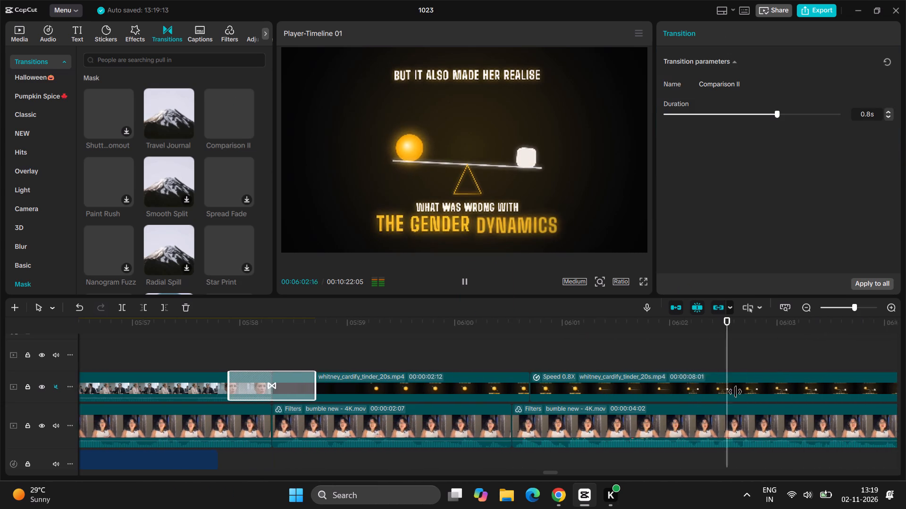
scroll(735, 392, "left", 2)
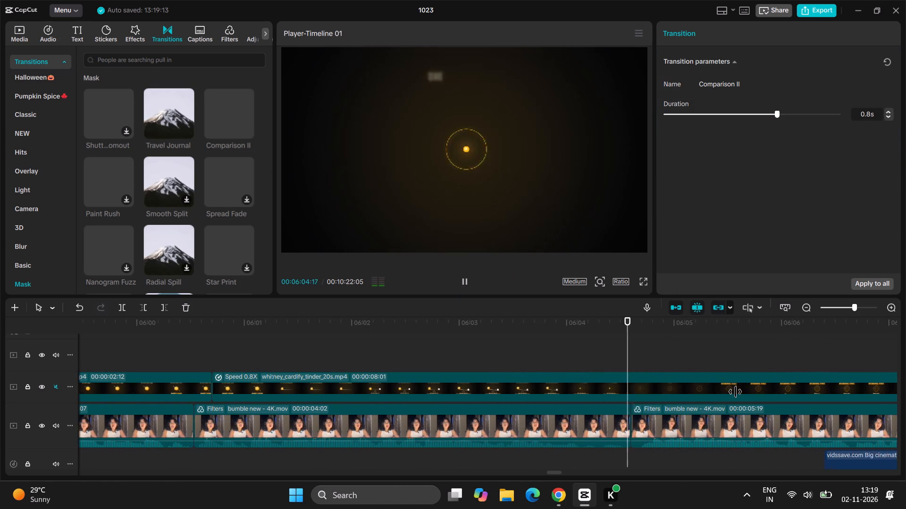
scroll(735, 392, "left", 1)
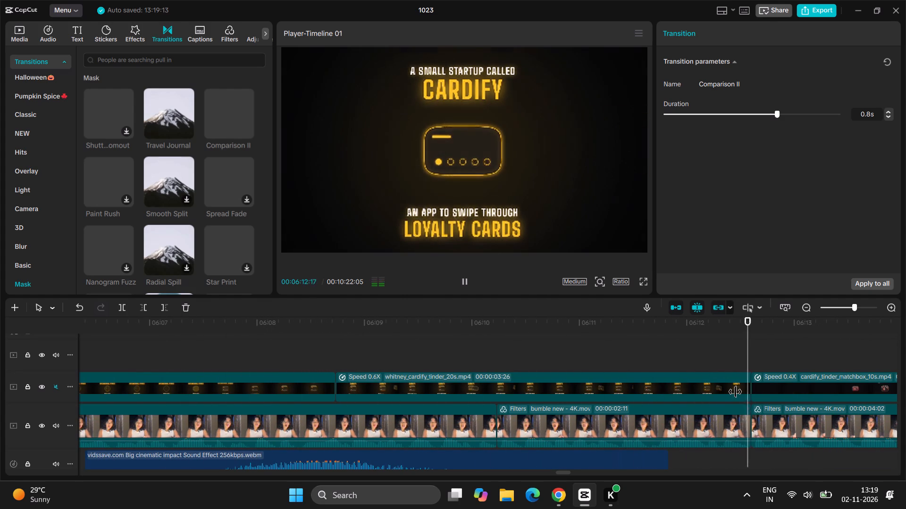
scroll(735, 392, "left", 2)
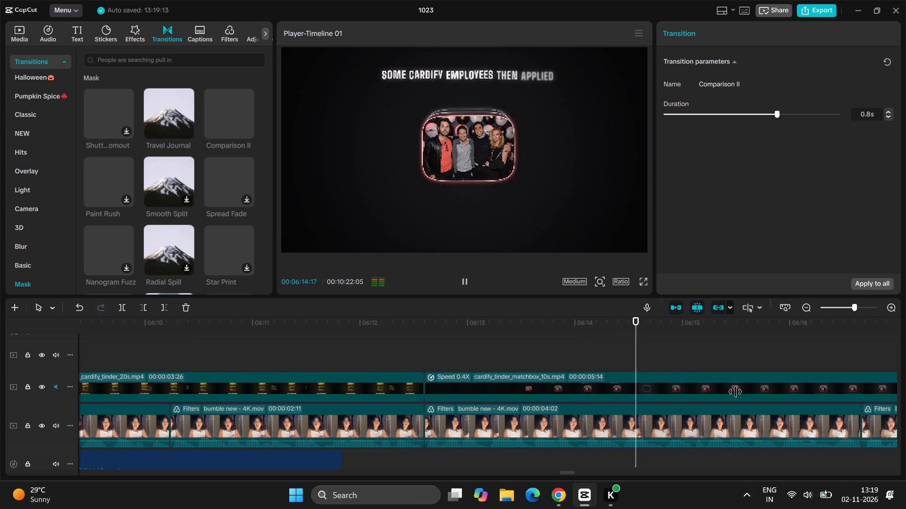
key("space")
key("space")
key("space")
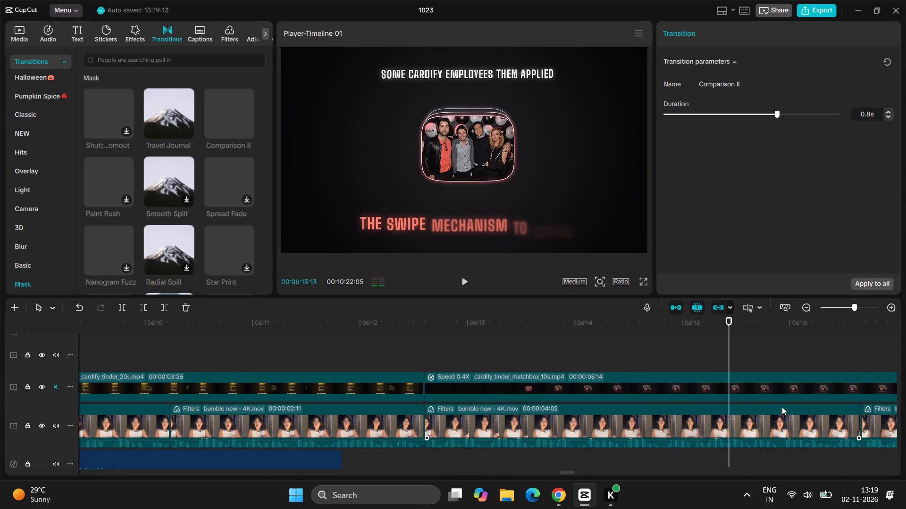
Move the Big cinematic impact sound effect below the speaker clips later on its track to start at about 06:10.
scroll(782, 407, "right", 1)
scroll(782, 407, "down", 8, "ctrl")
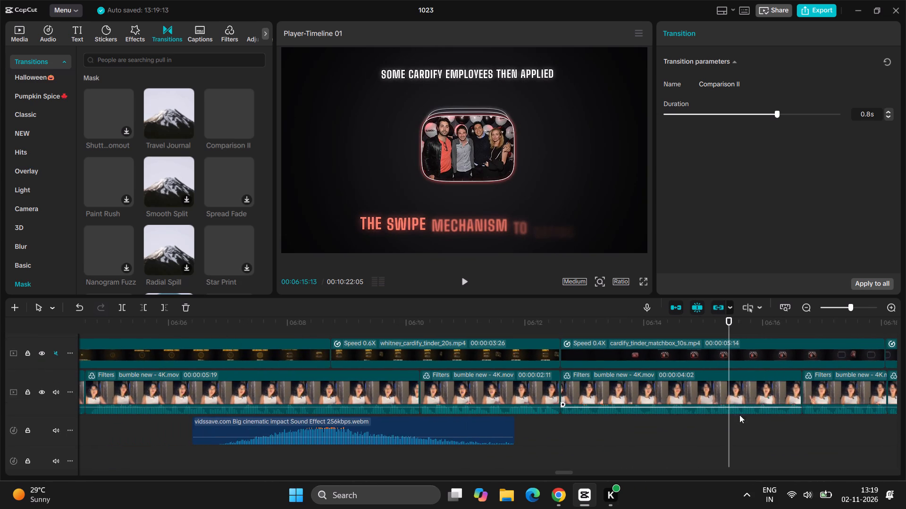
left_click_drag(441, 430, 569, 436)
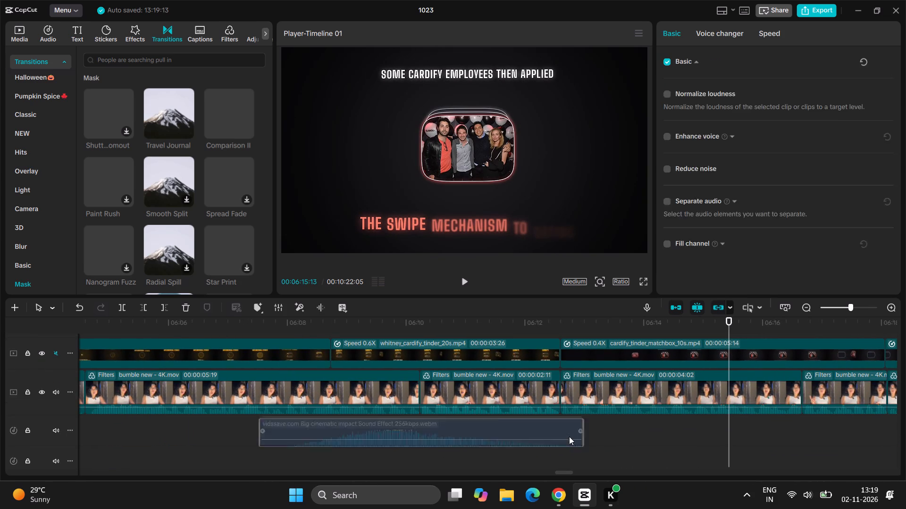
left_click_drag(569, 436, 674, 430)
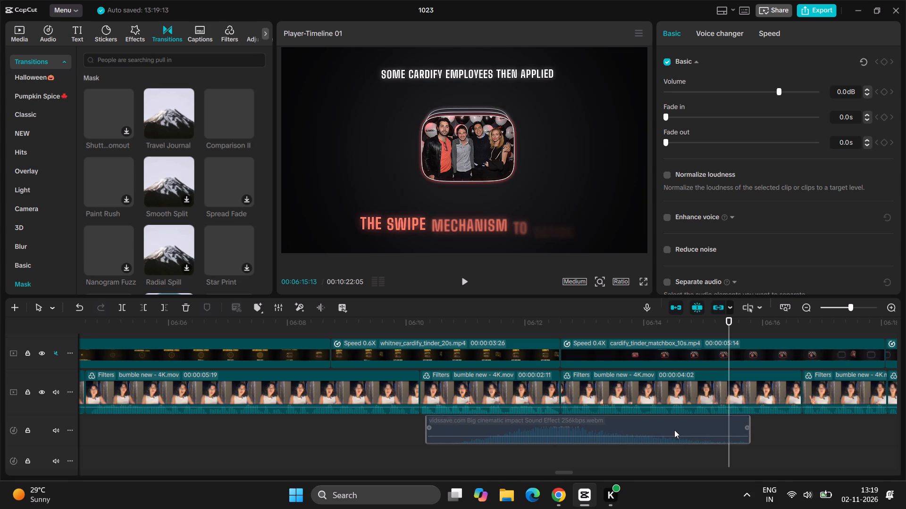
left_click_drag(674, 430, 674, 430)
Duplicate the Violin Instrumental music clip so the copy starts directly where the original ends, at about 06:00.
scroll(674, 430, "down", 2)
scroll(674, 430, "down", 14, "ctrl")
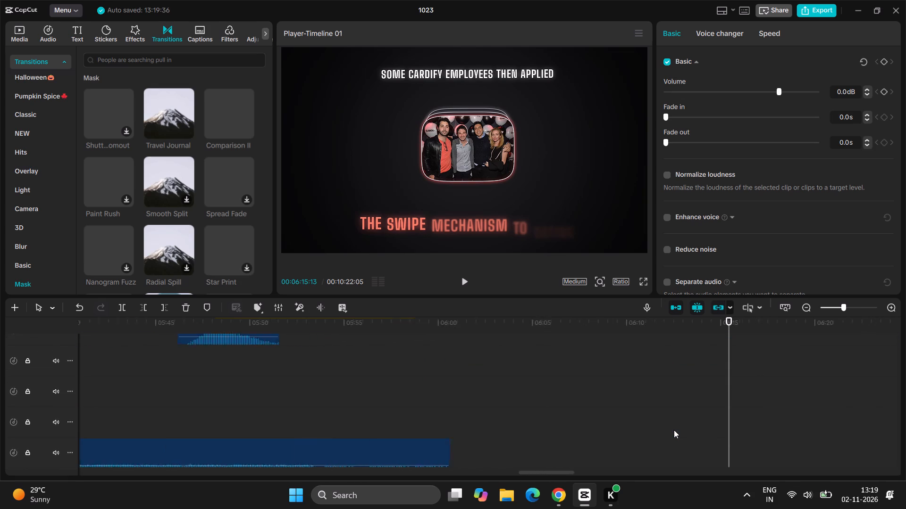
left_click_drag(728, 420, 484, 473)
left_click(464, 459)
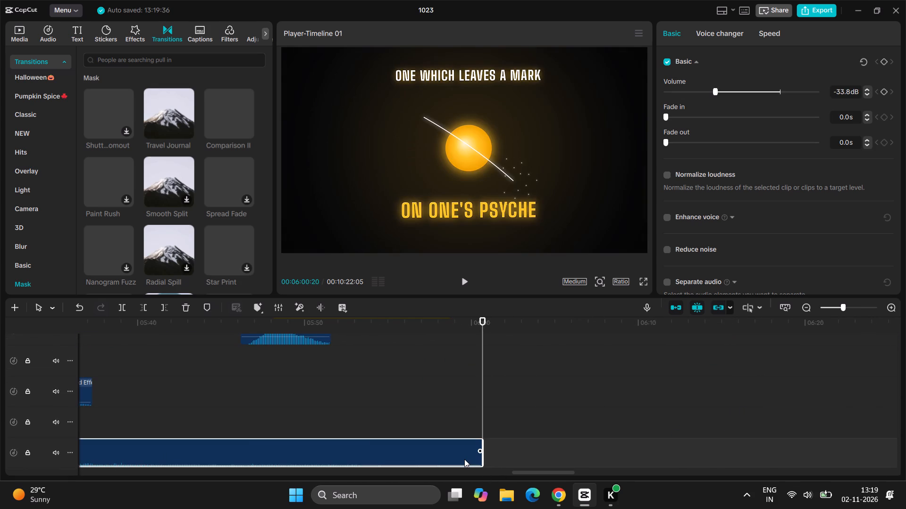
key("ctrl+c")
key("ctrl+v")
Play and skim the timeline from about 06:00 to 06:36 to review the overlays up to the TIME100 photo.
key("space")
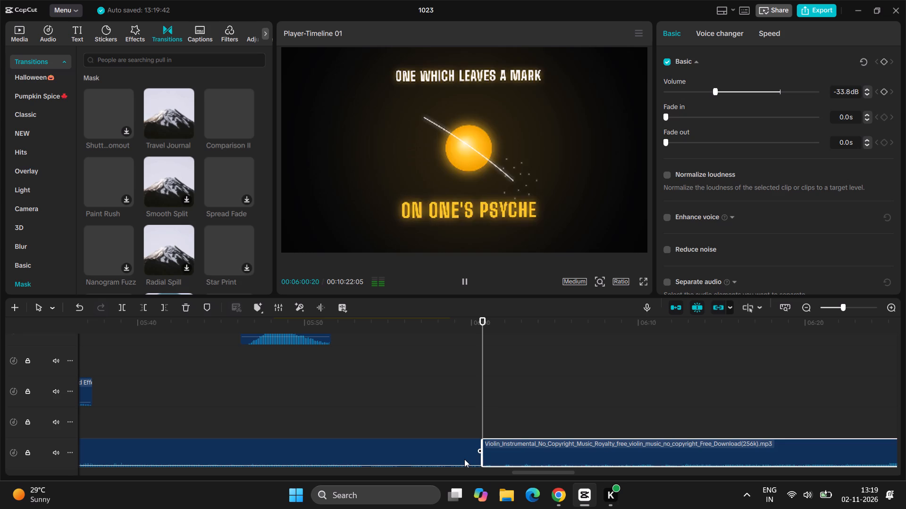
scroll(685, 392, "up", 2)
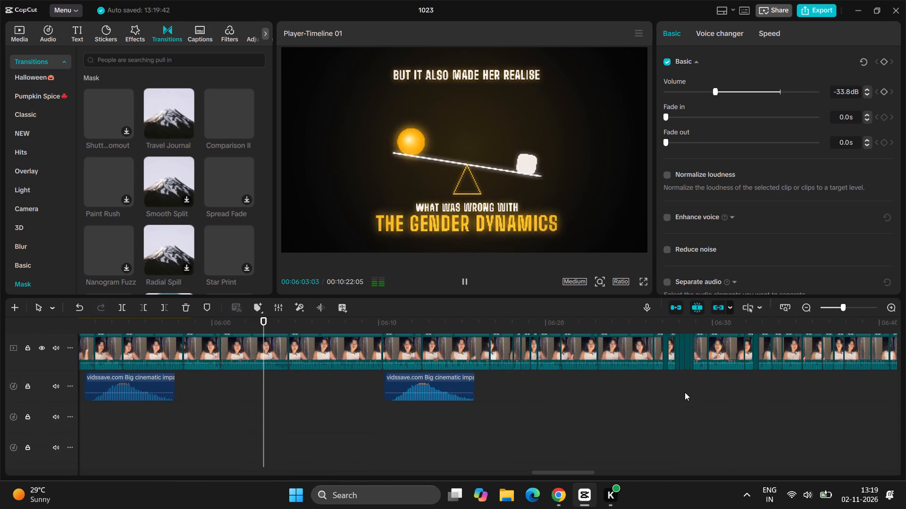
scroll(685, 392, "up", 3)
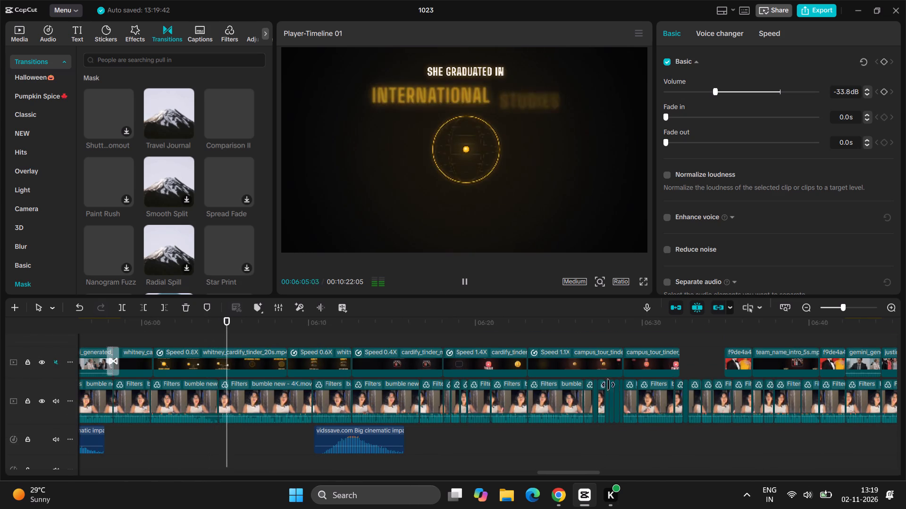
scroll(600, 387, "up", 5, "ctrl")
scroll(600, 387, "left", 1)
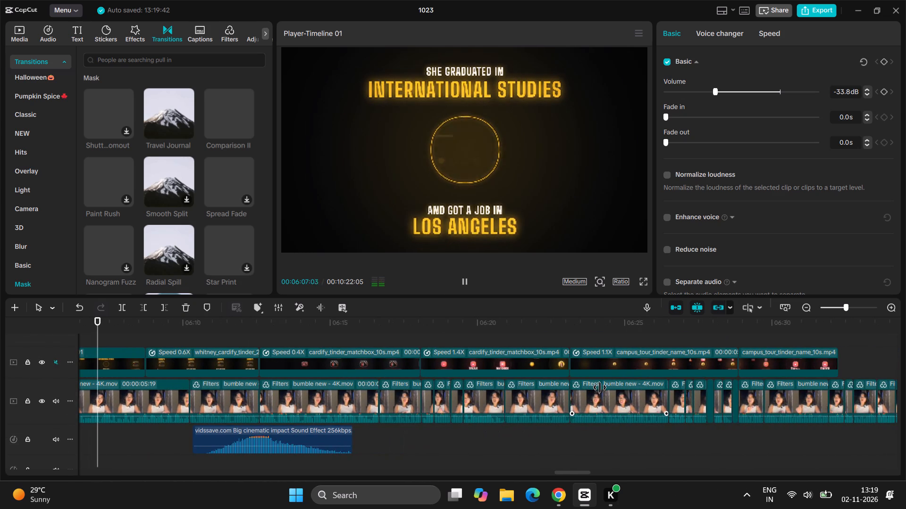
left_click_drag(386, 341, 469, 335)
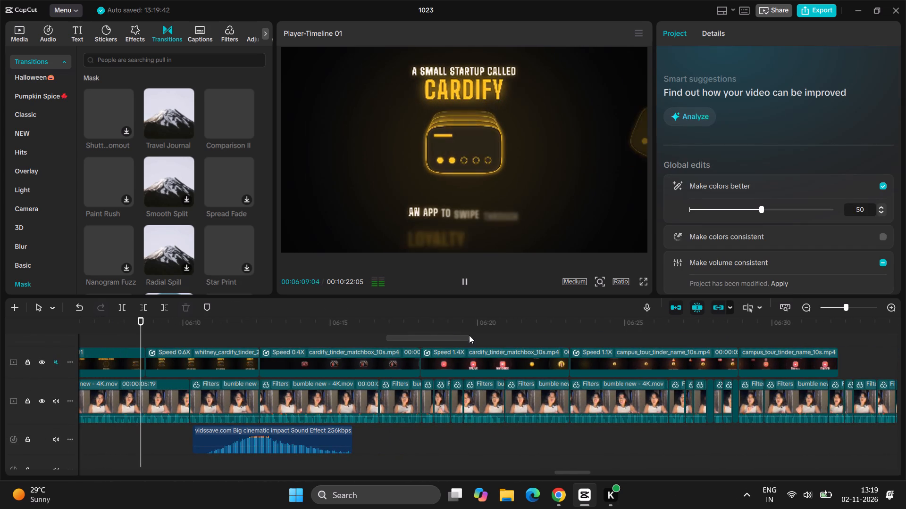
left_click_drag(469, 335, 455, 332)
left_click(455, 332)
left_click_drag(455, 332, 755, 318)
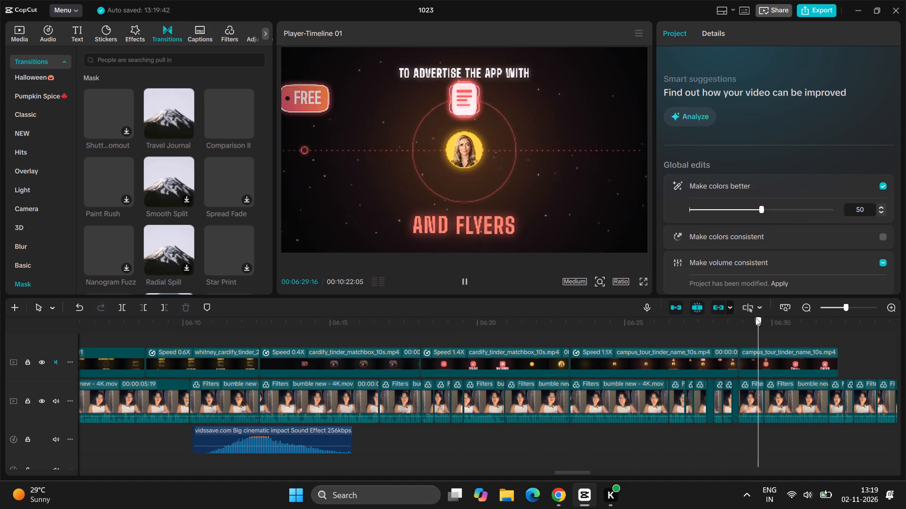
left_click_drag(755, 318, 773, 330)
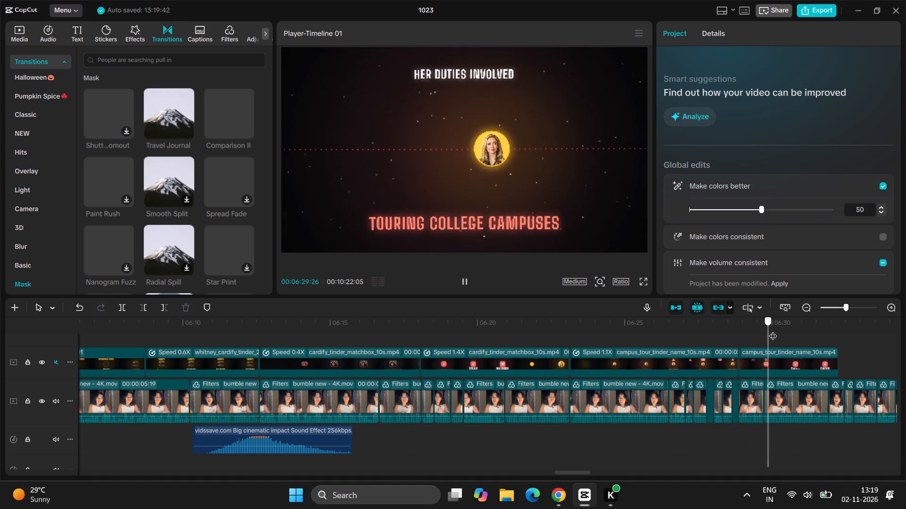
left_click_drag(773, 330, 829, 320)
key("space")
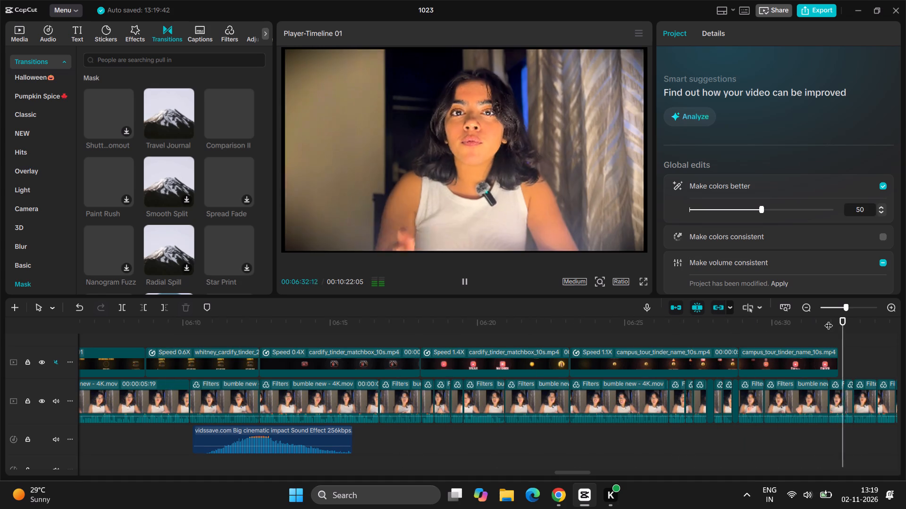
scroll(824, 388, "up", 4, "ctrl")
key("space")
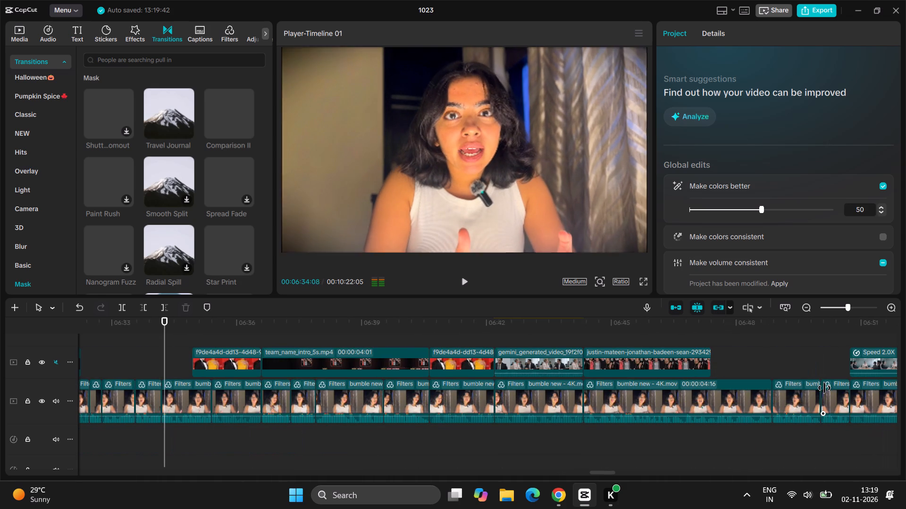
scroll(824, 388, "right", 1)
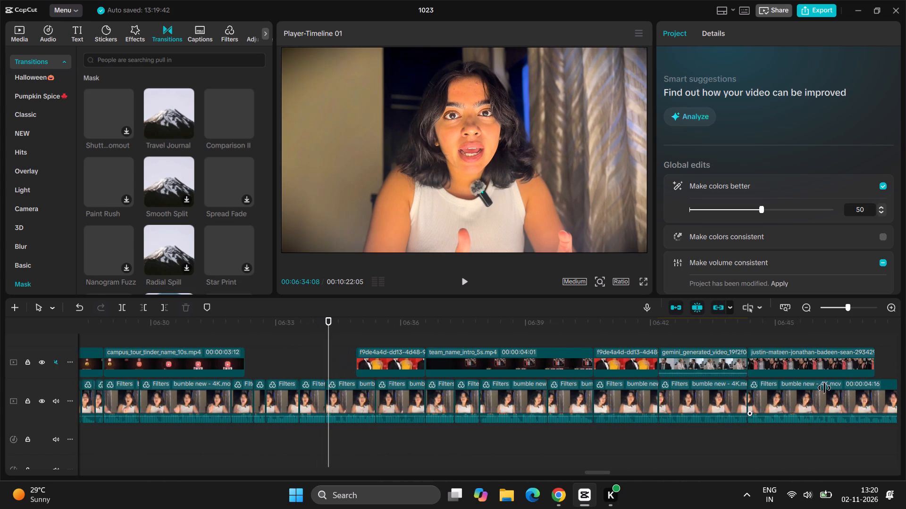
scroll(824, 388, "up", 2, "ctrl")
key("ctrl+space")
key("space")
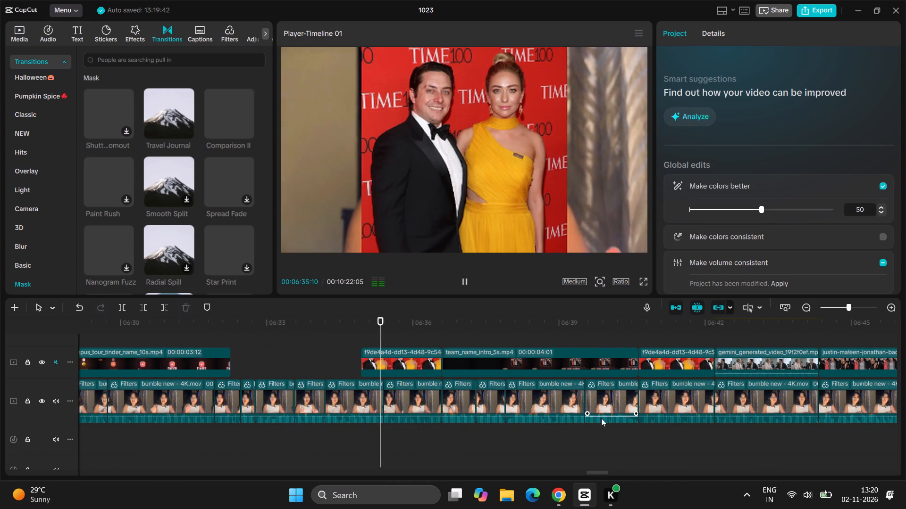
key("space")
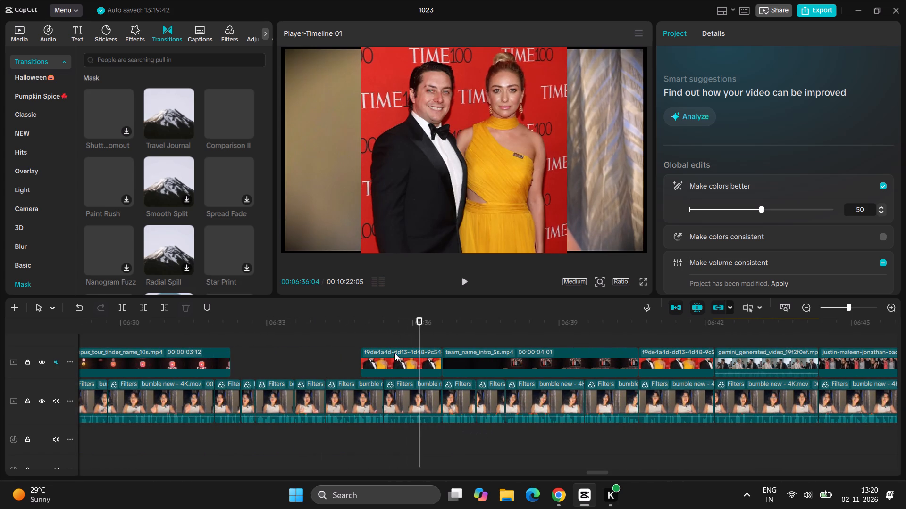
Split the speaker clip at 06:34:28, where the first f9de4a4d photo overlay starts.
left_click_drag(417, 337, 359, 364)
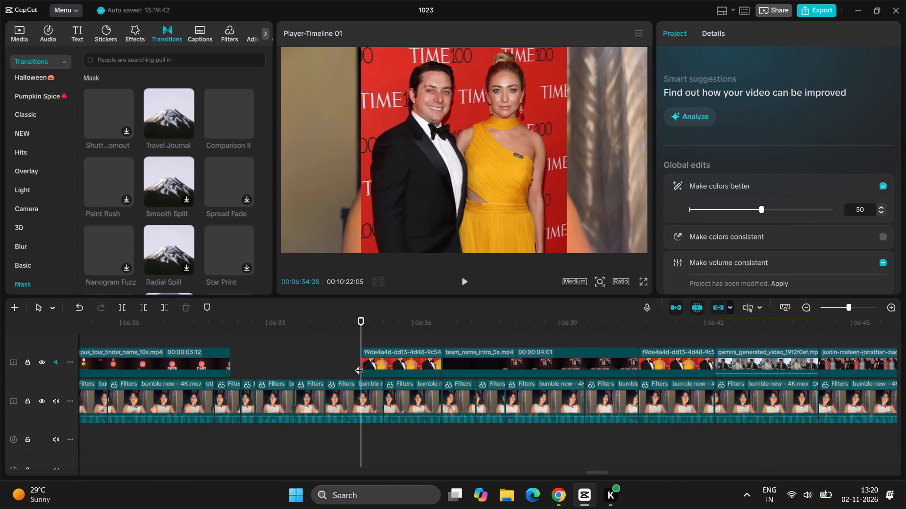
key("ctrl+b")
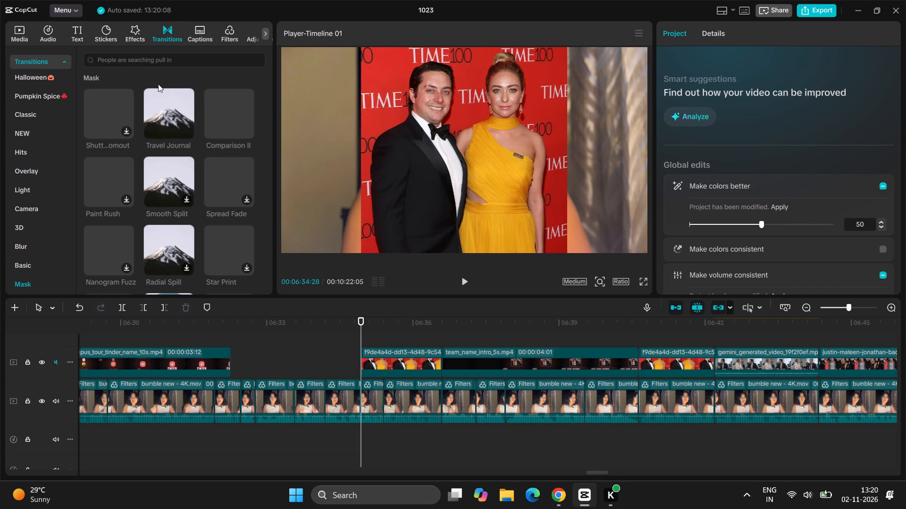
Add the Blur video effect to both speaker clips beneath the first f9de4a4d photo overlay.
left_click(134, 25)
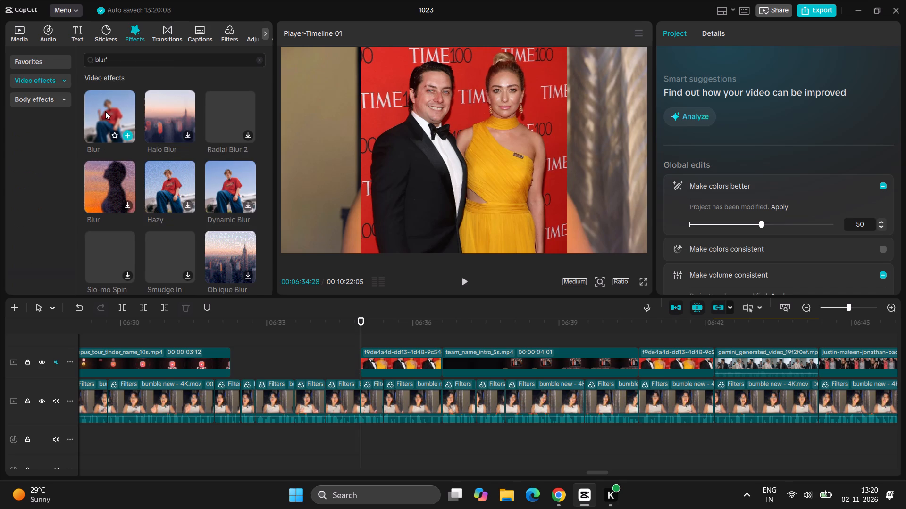
left_click_drag(105, 112, 367, 410)
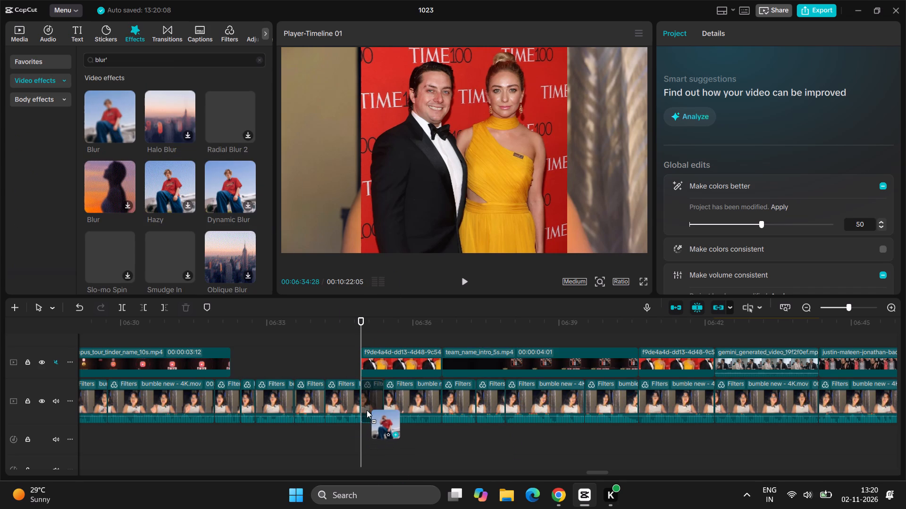
left_click_drag(367, 410, 366, 410)
left_click_drag(101, 119, 321, 280)
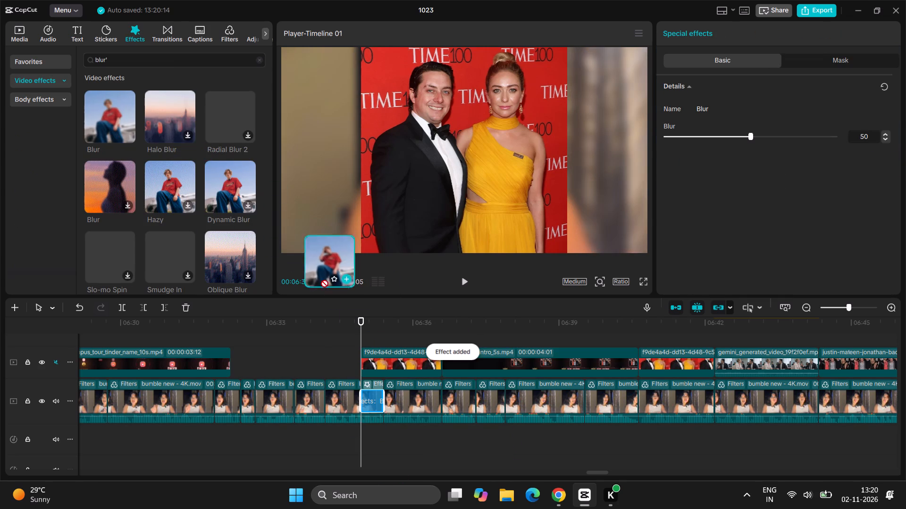
left_click_drag(321, 280, 398, 394)
key("space")
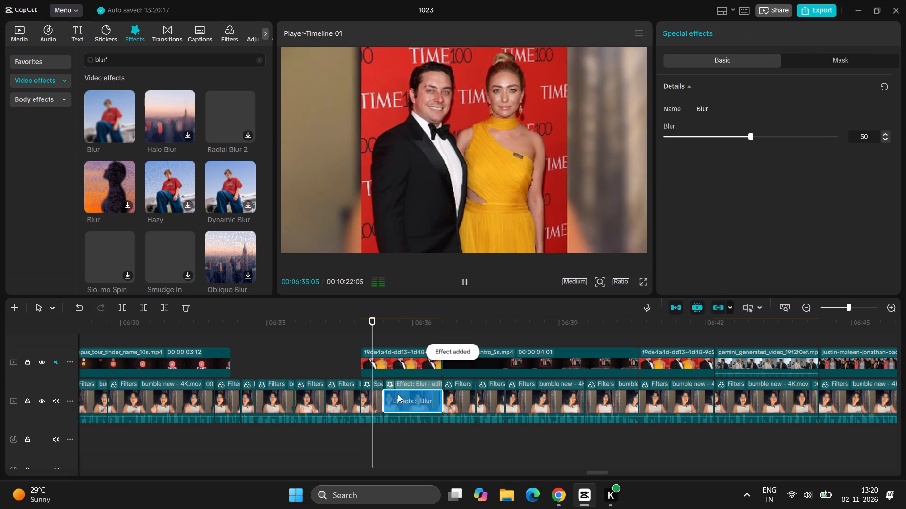
key("space")
Apply the Zoom Out entrance animation to the first f9de4a4d photo overlay and preview it.
left_click_drag(398, 361, 417, 327)
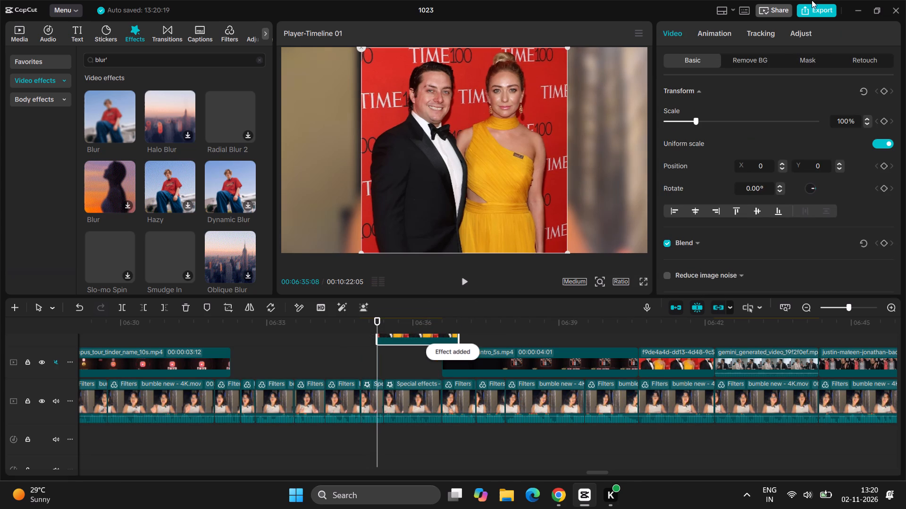
left_click(723, 30)
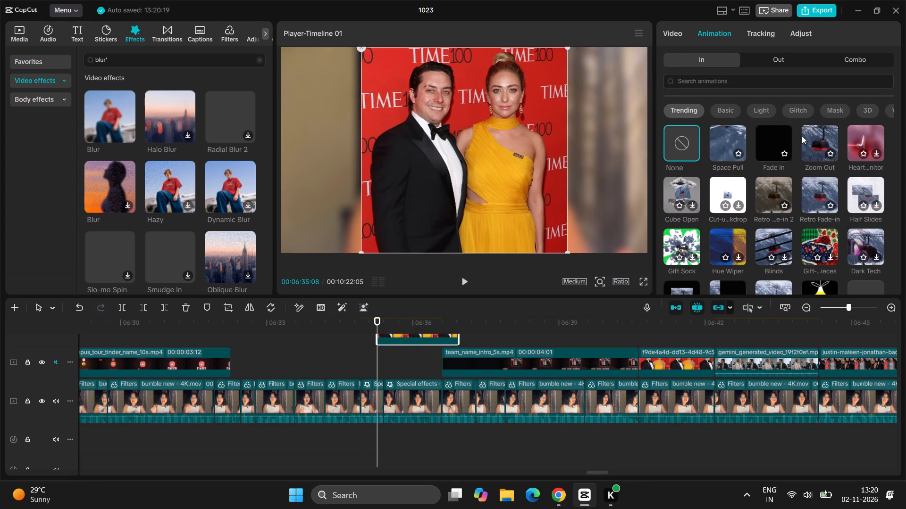
left_click(809, 136)
key("space")
key("space")
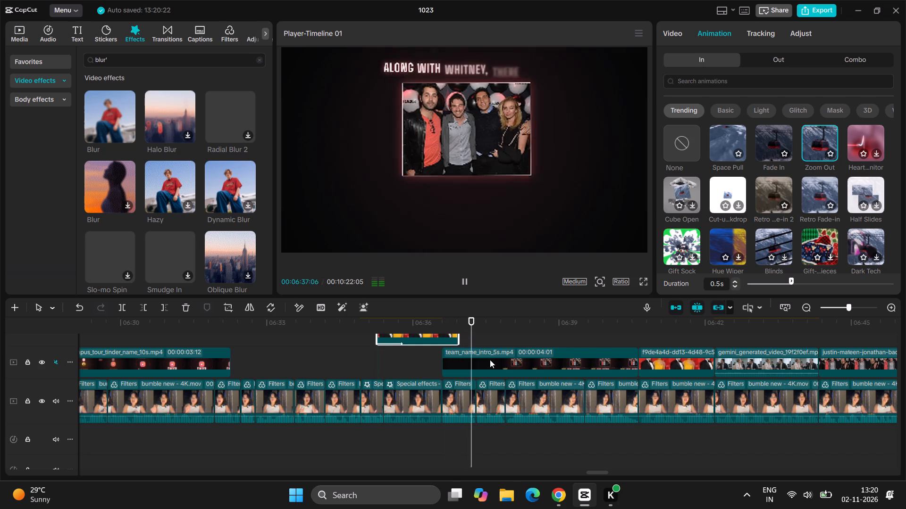
Return the first f9de4a4d photo overlay to the main overlay track, directly before the team_name_intro_5s.mp4 overlay.
scroll(490, 360, "up", 1)
key("space")
left_click_drag(405, 347, 386, 374)
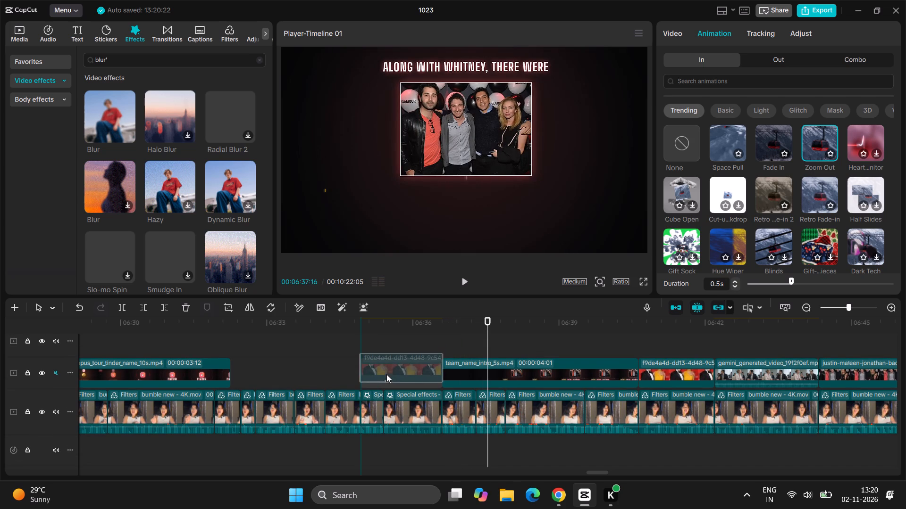
left_click_drag(386, 374, 392, 374)
Add the Blur video effect to the speaker clip beneath the second f9de4a4d photo overlay, at about 06:40.
key("space")
scroll(531, 388, "left", 1)
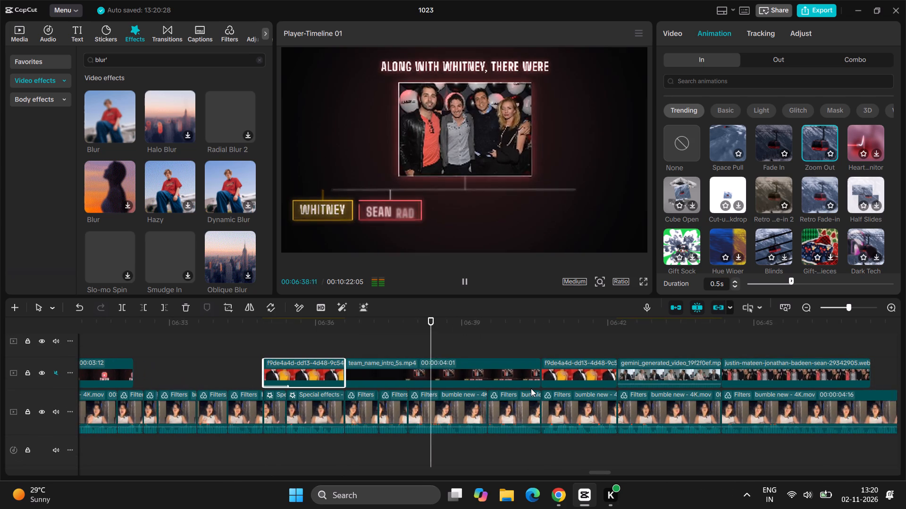
scroll(531, 388, "left", 1)
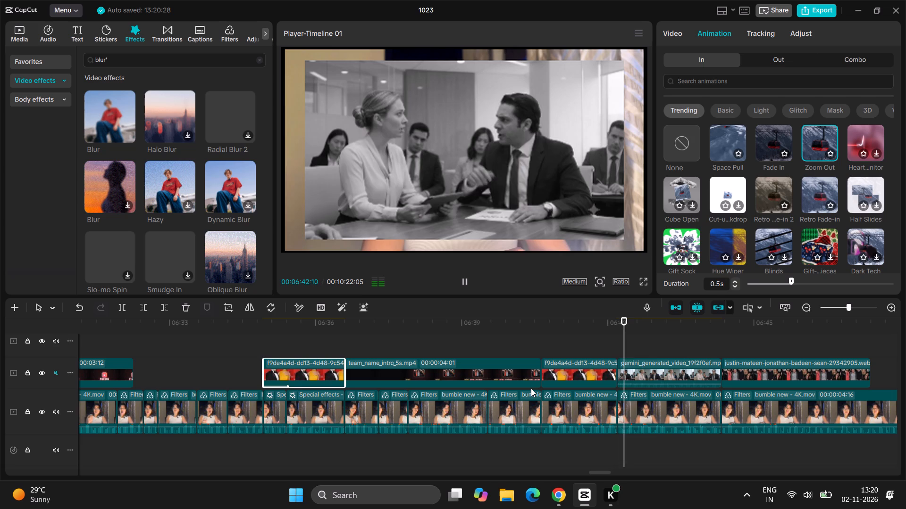
key("space")
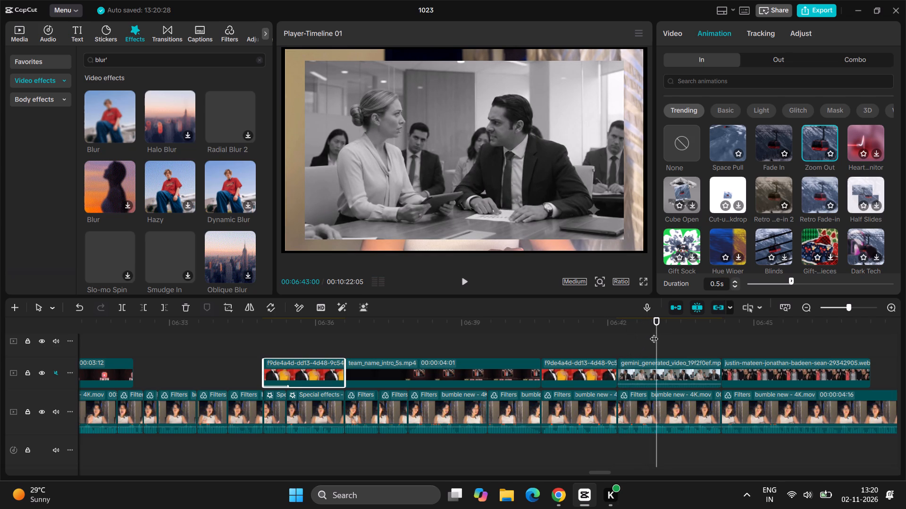
left_click_drag(655, 333, 553, 380)
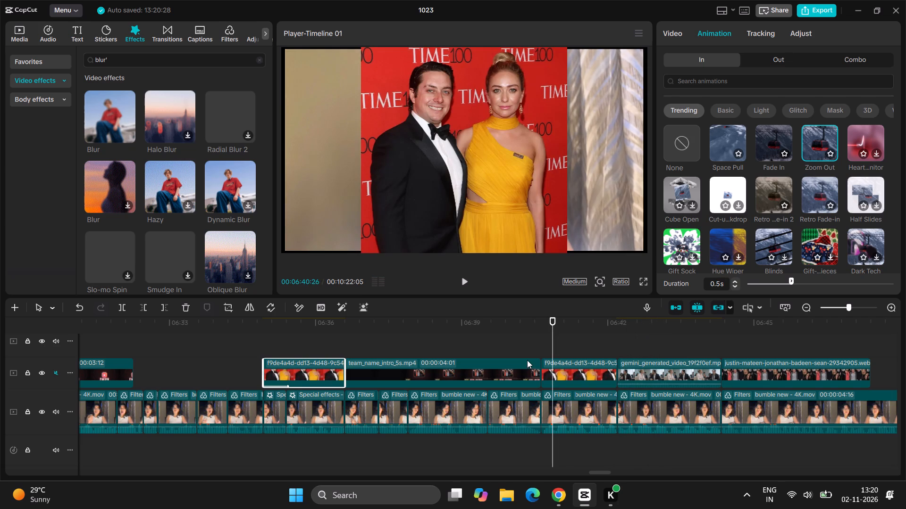
left_click_drag(113, 123, 483, 352)
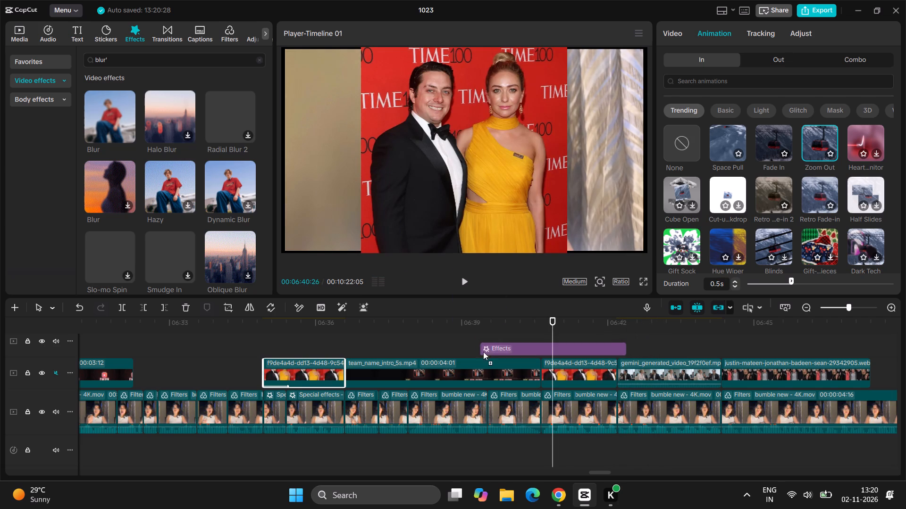
left_click_drag(483, 352, 550, 405)
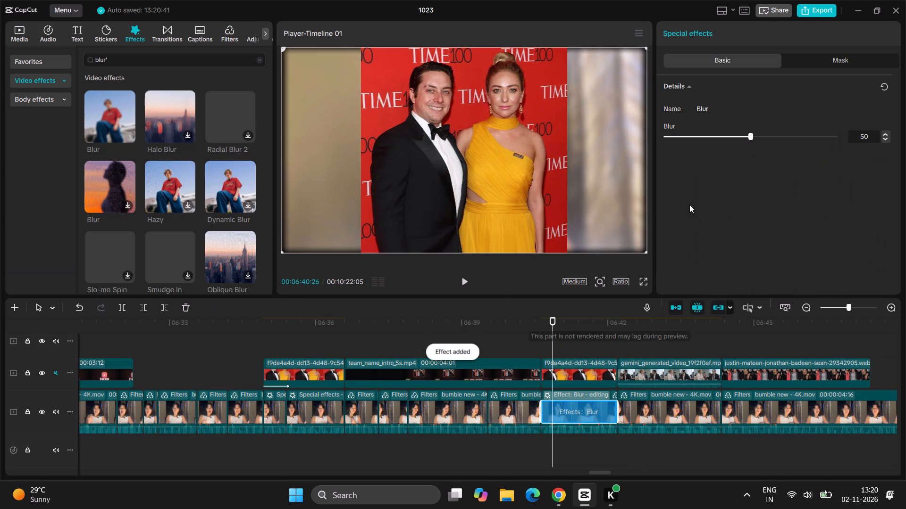
Apply the Zoom Out entrance animation to the second f9de4a4d photo overlay and preview it.
left_click(581, 368)
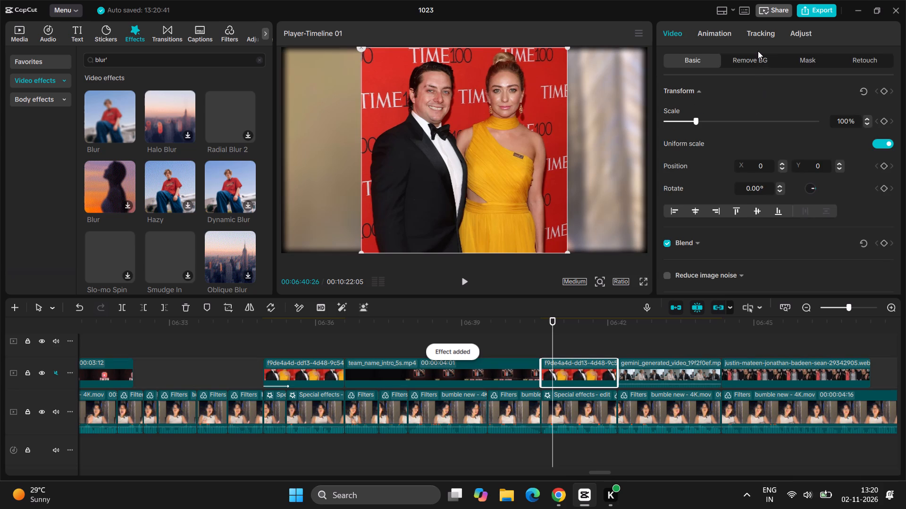
left_click(729, 36)
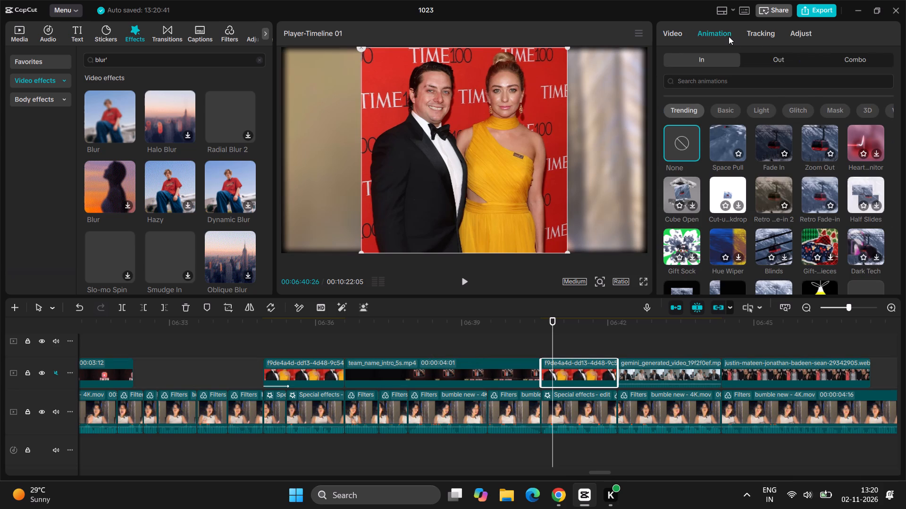
left_click(814, 131)
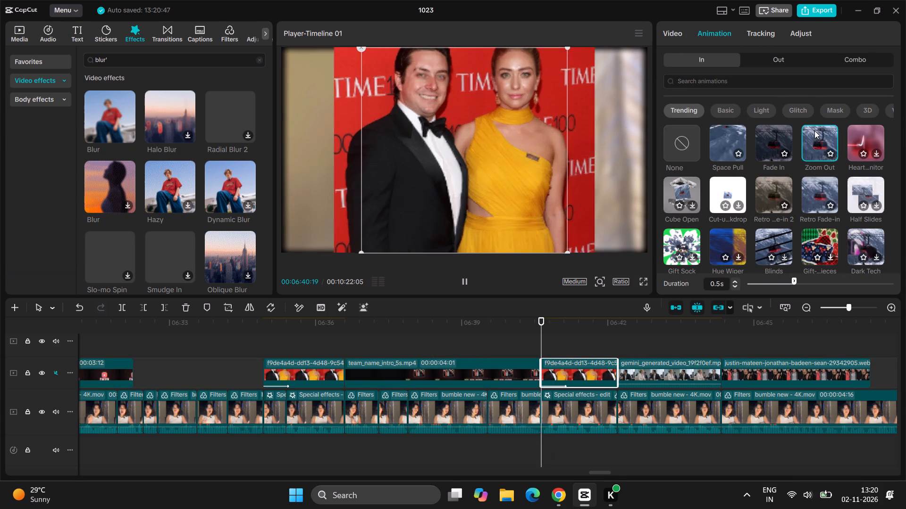
key("space")
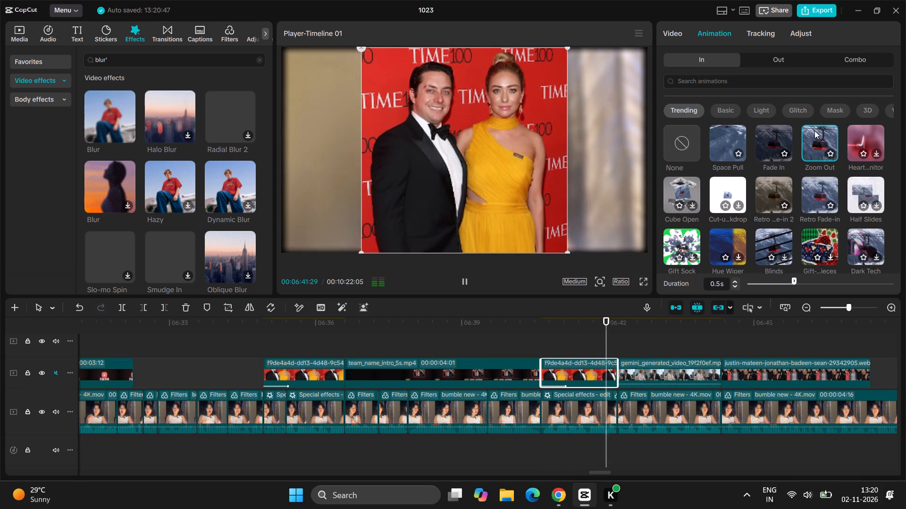
key("space")
Add the Blur video effect to the speaker clip beneath the gemini_generated_video_19f2f0ef.mp4 overlay, at about 06:42.
left_click(635, 407)
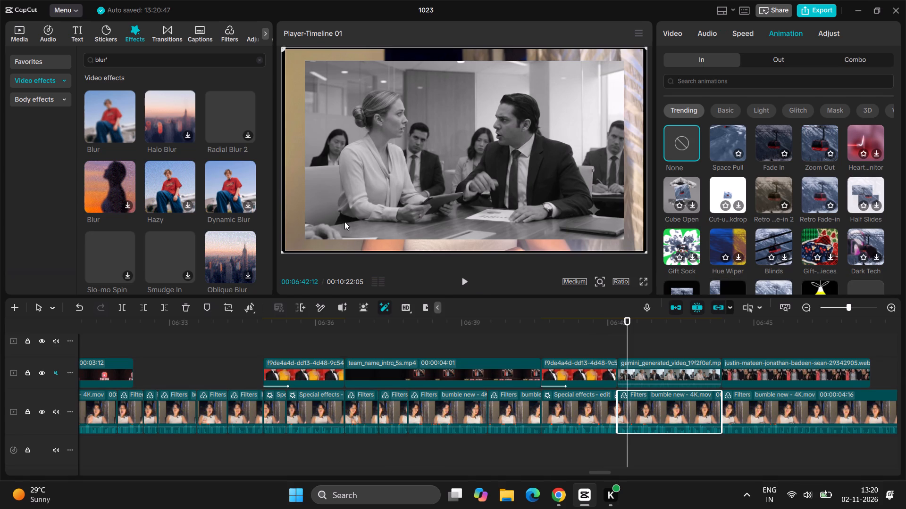
left_click_drag(107, 122, 639, 406)
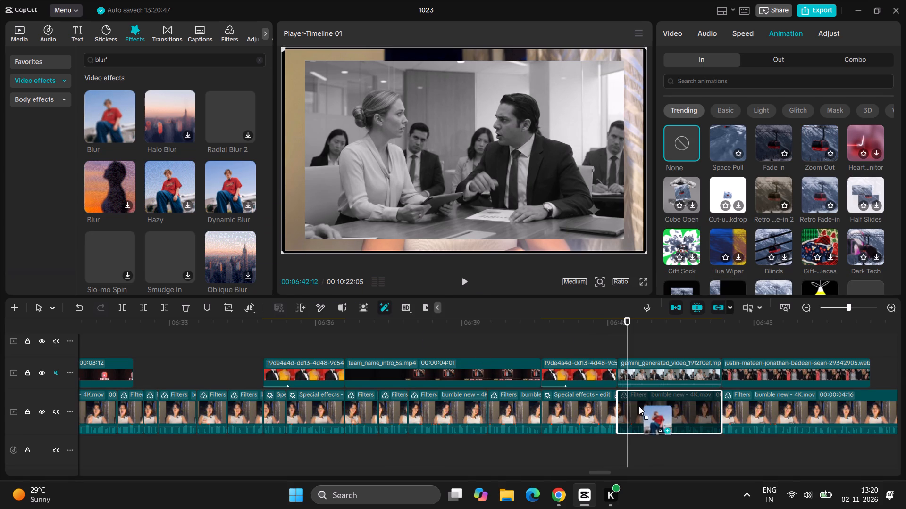
left_click_drag(639, 406, 638, 403)
Move the short vidssave sound effect from 06:42 up to the first audio track, just before the justin-mateen photo overlay at about 06:44.
scroll(638, 403, "down", 4)
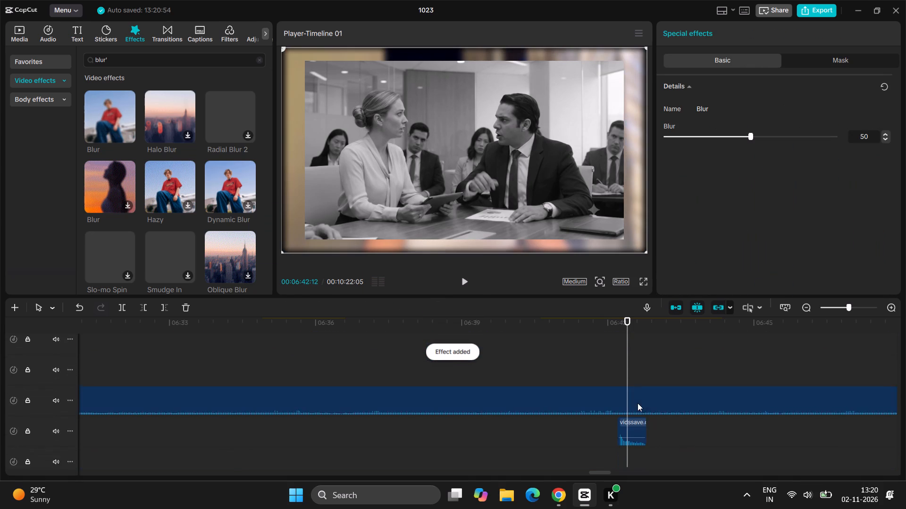
left_click_drag(640, 427, 655, 390)
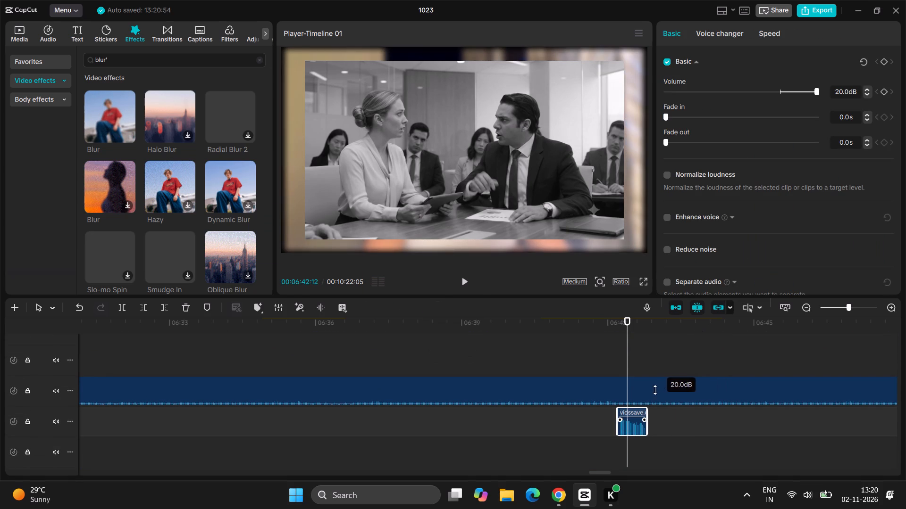
left_click_drag(655, 390, 638, 423)
left_click_drag(637, 417, 700, 318)
scroll(711, 406, "up", 2)
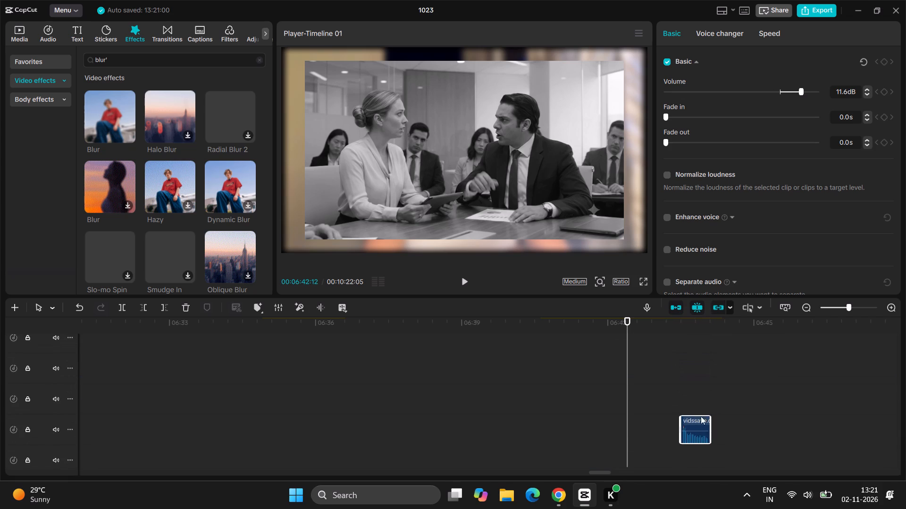
left_click_drag(692, 433, 690, 361)
scroll(690, 361, "up", 1)
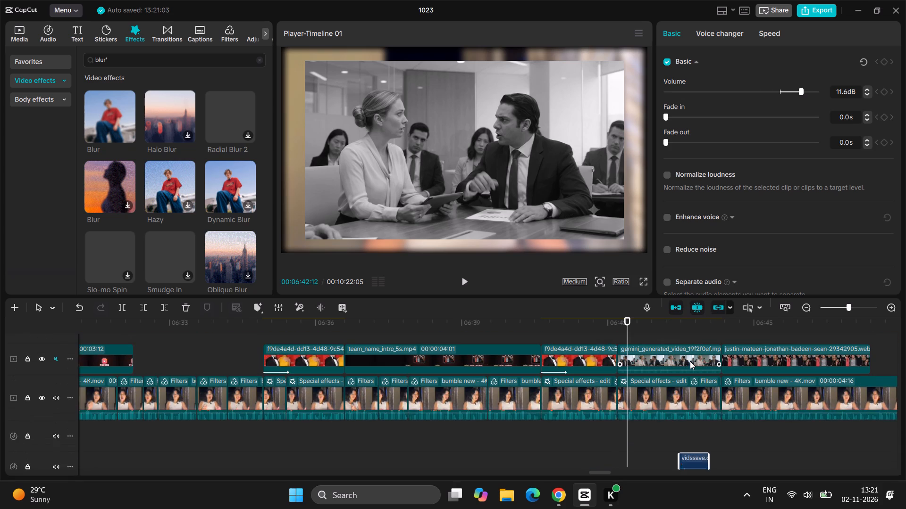
key("space")
key("space")
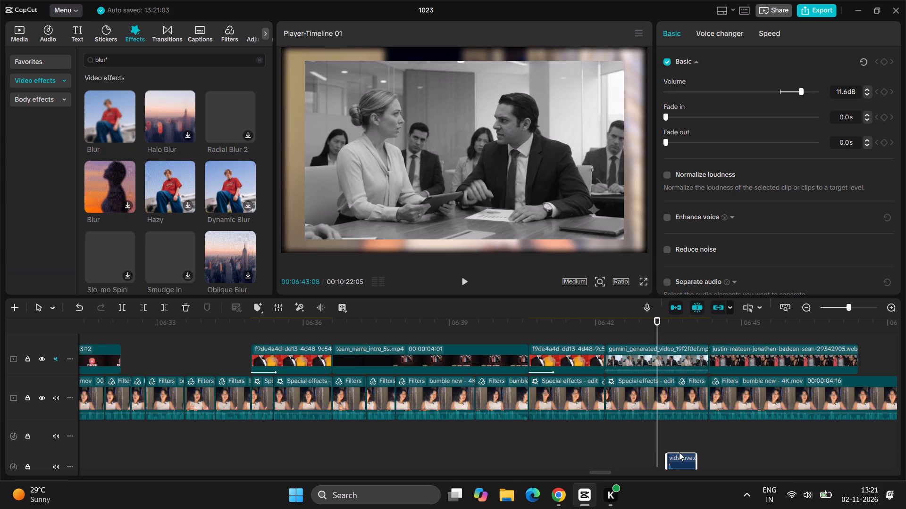
left_click_drag(679, 452, 681, 459)
left_click_drag(681, 459, 686, 431)
key("space")
key("space")
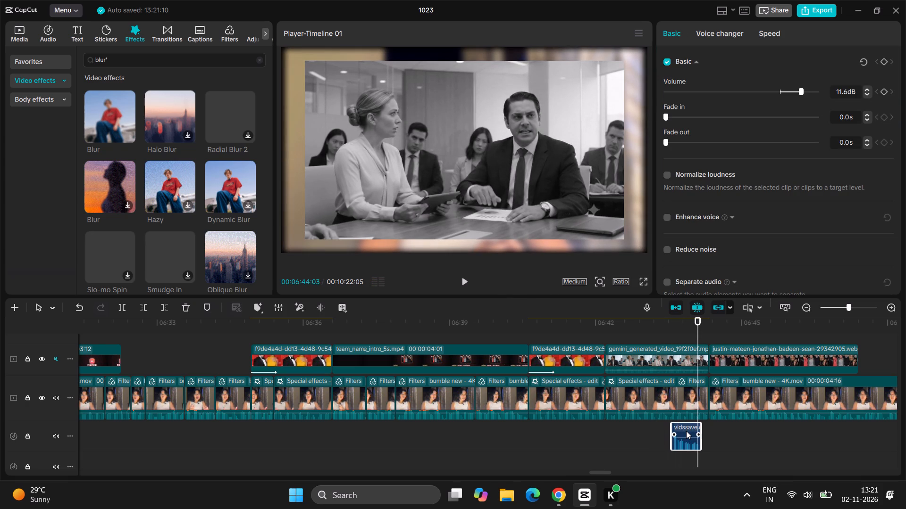
left_click_drag(686, 431, 699, 431)
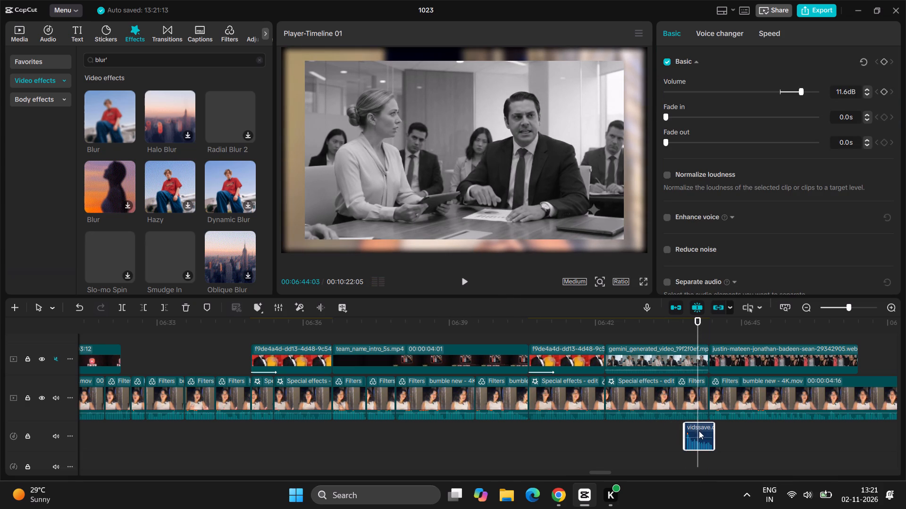
Set the moved vidssave sound effect's volume to -3.1 dB and play the section following it.
left_click(785, 92)
left_click(773, 94)
left_click(773, 94)
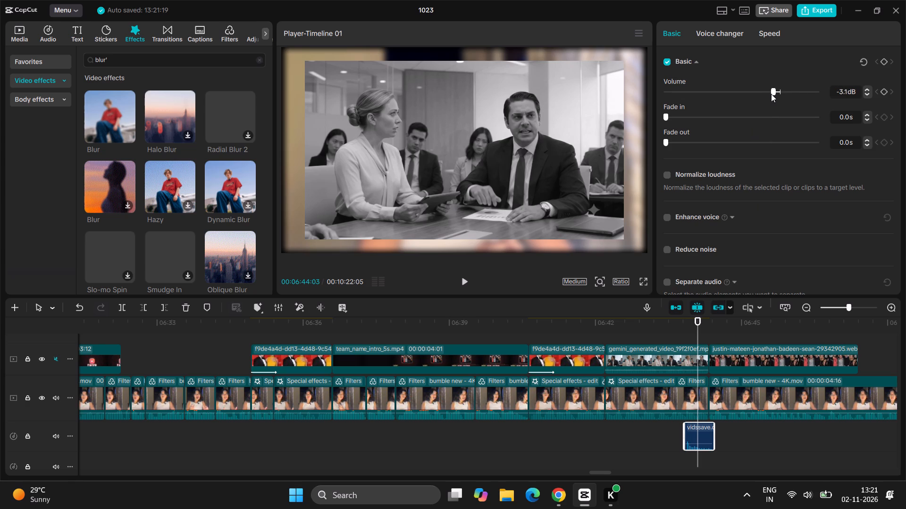
left_click(642, 337)
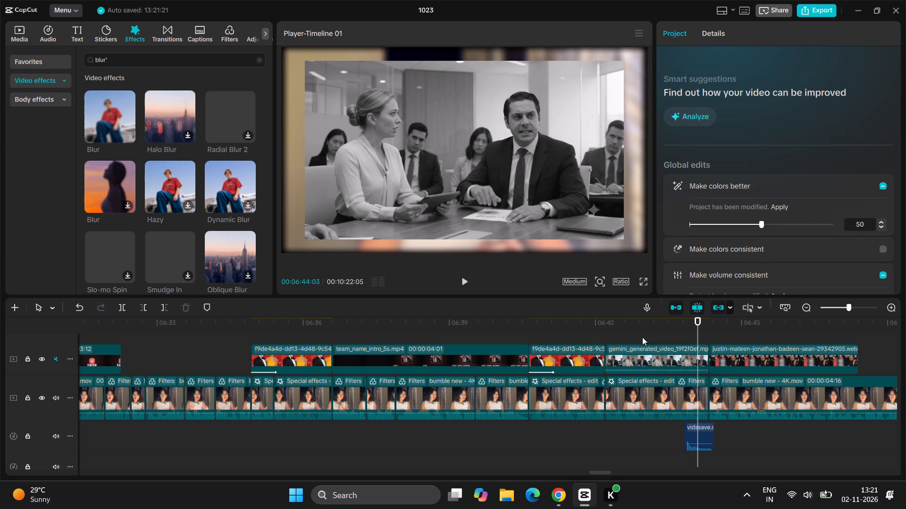
key("space")
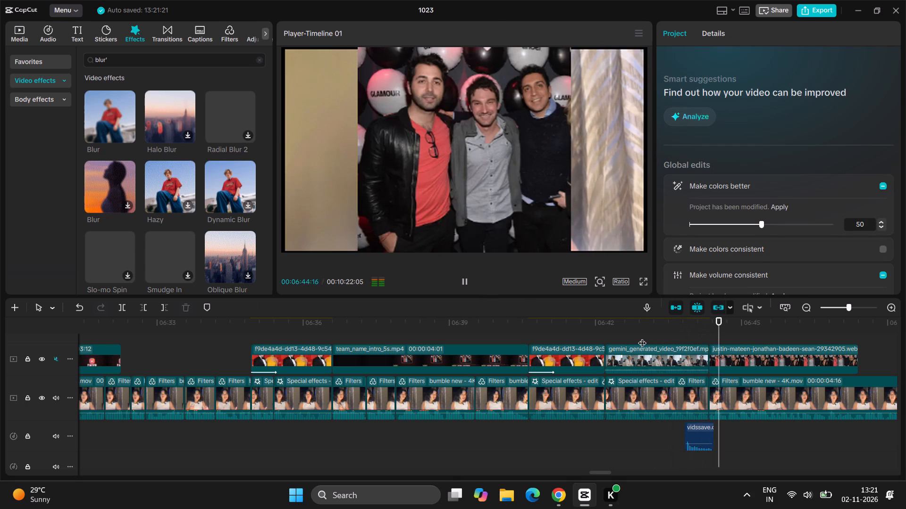
key("space")
key("space")
key("space")
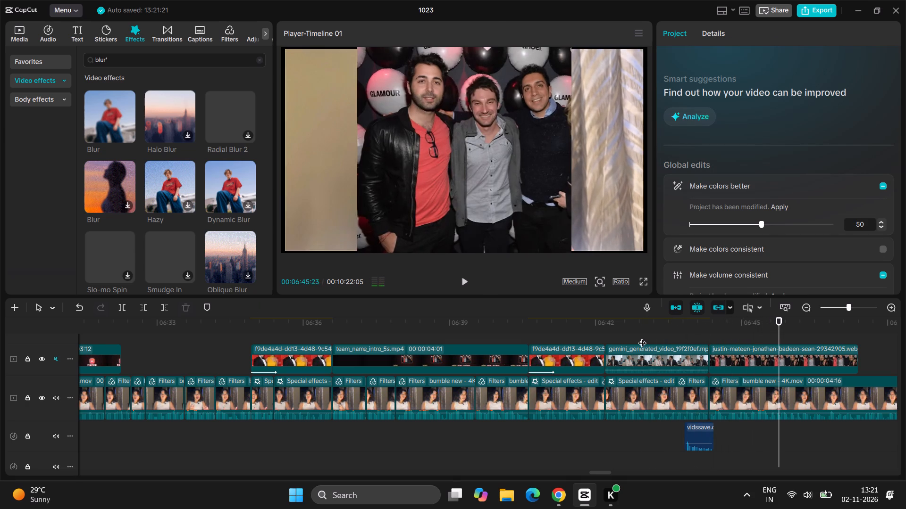
Extend the end of the justin-mateen photo overlay to 06:48:24, making it 00:00:04:14 long.
scroll(818, 384, "left", 1)
key("space")
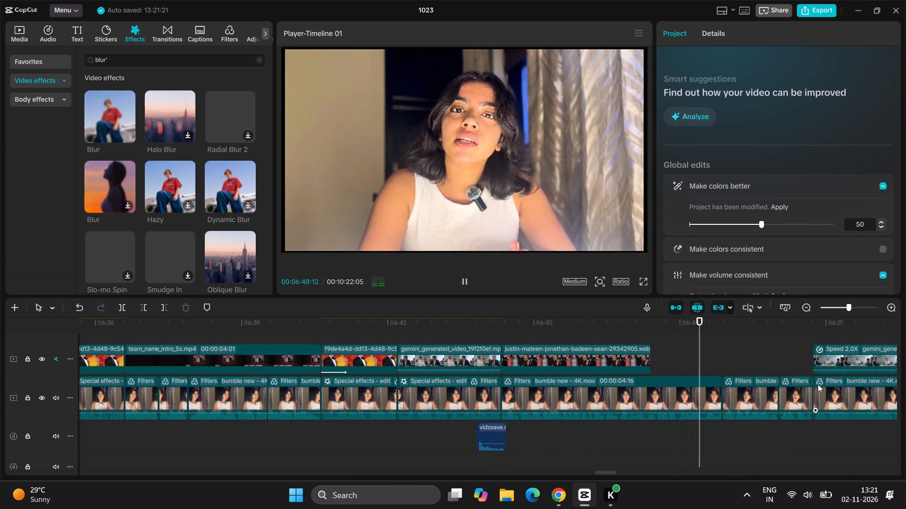
key("space")
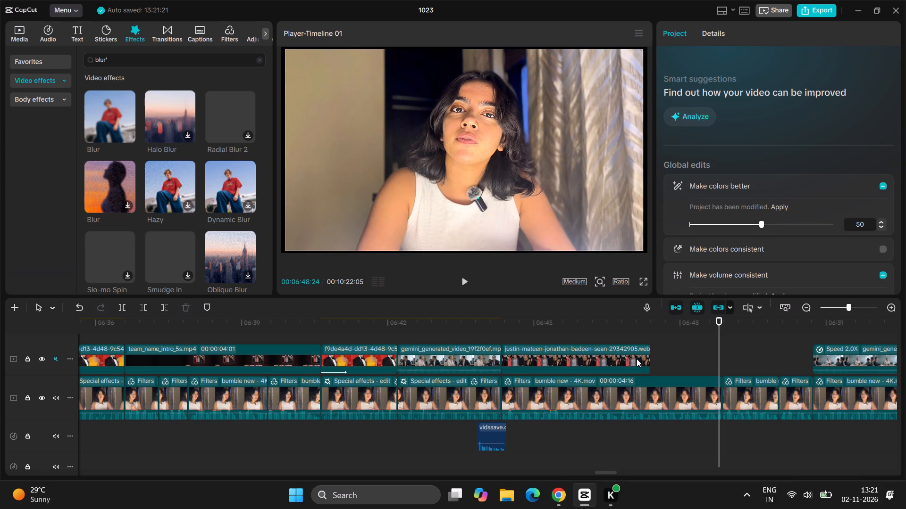
left_click(637, 359)
left_click_drag(650, 359, 722, 372)
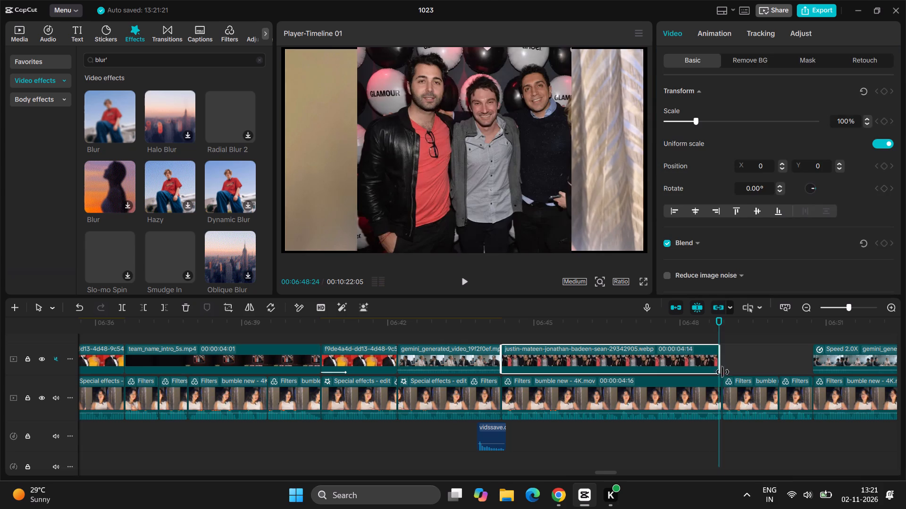
left_click_drag(722, 372, 720, 378)
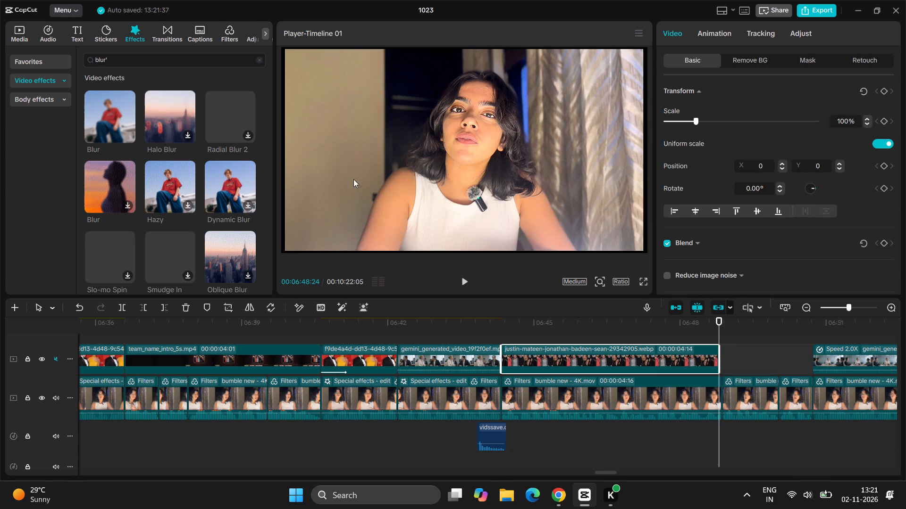
Add the Blur video effect to the speaker clip beneath the justin-mateen photo overlay.
left_click_drag(110, 131, 104, 97)
left_click_drag(104, 97, 109, 106)
left_click_drag(109, 106, 548, 387)
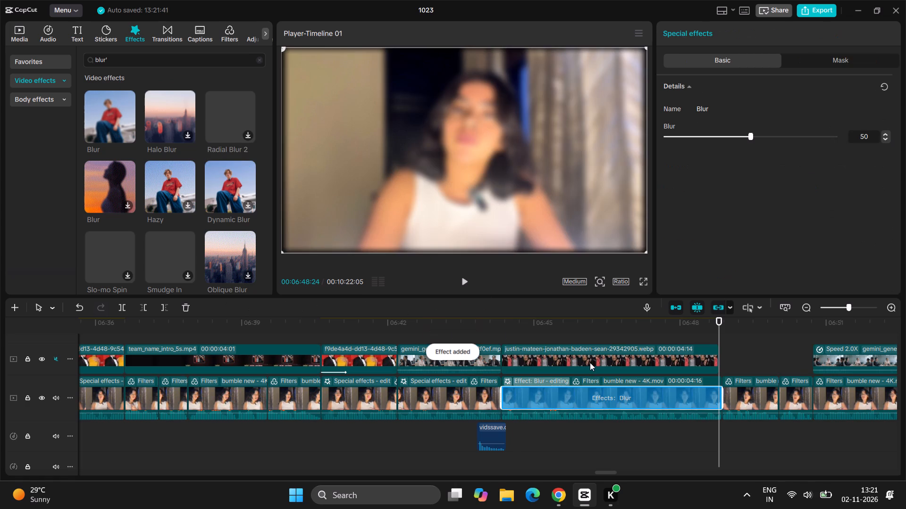
Apply the Zoom Out entrance animation to the justin-mateen photo overlay.
left_click(591, 361)
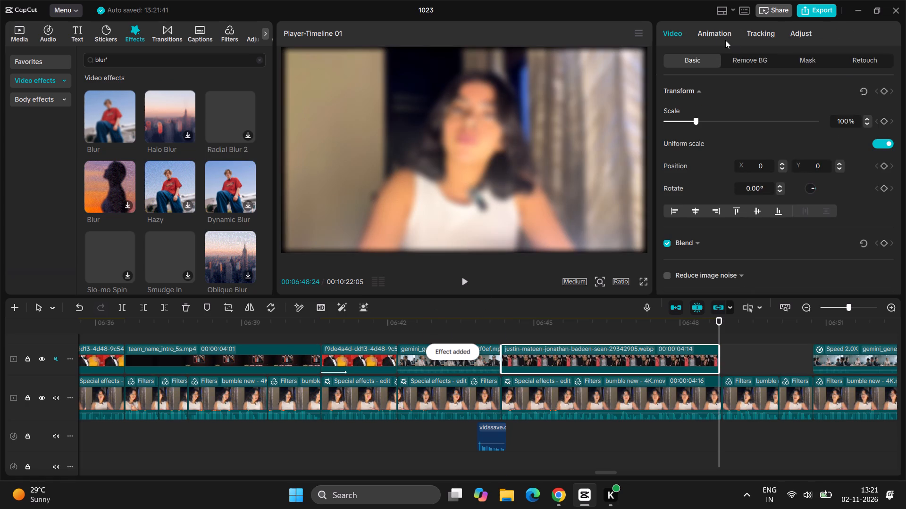
left_click(717, 37)
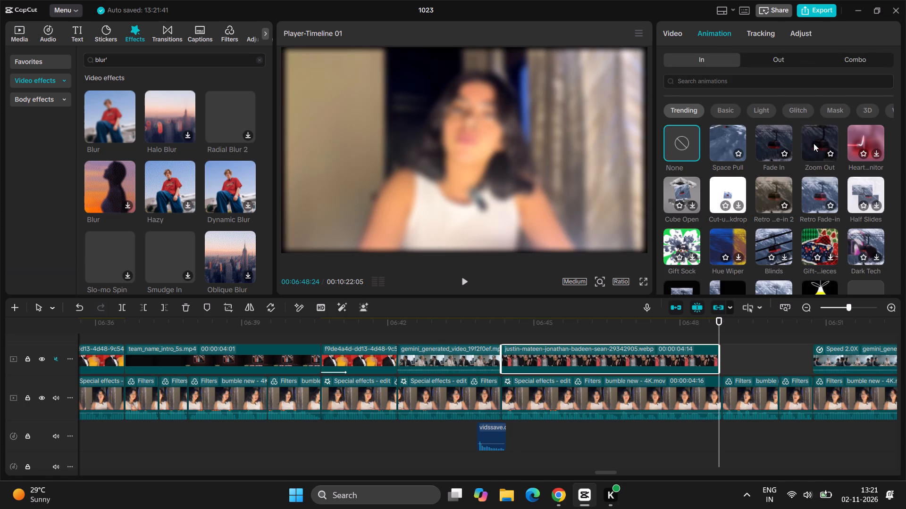
left_click(814, 143)
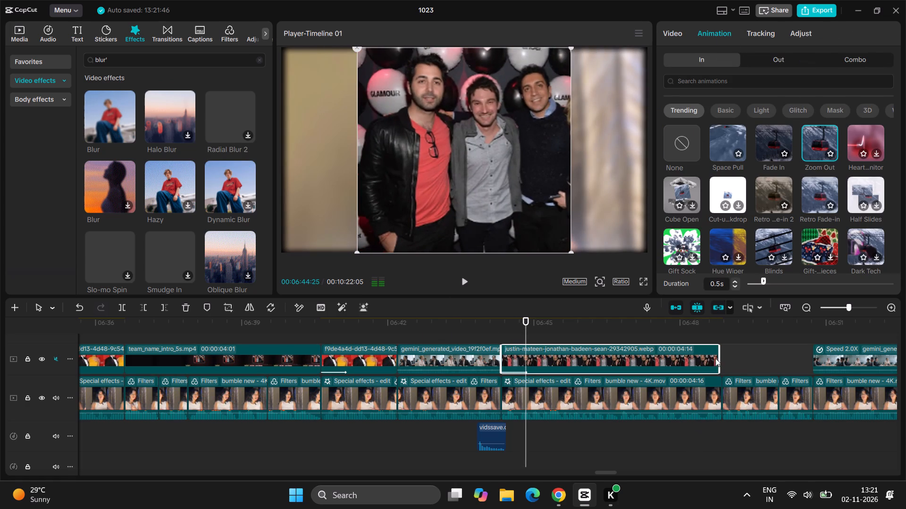
Extend the justin-mateen photo overlay to 00:00:04:16, flush with the end of the speaker clip beneath it.
left_click(720, 358)
key("space")
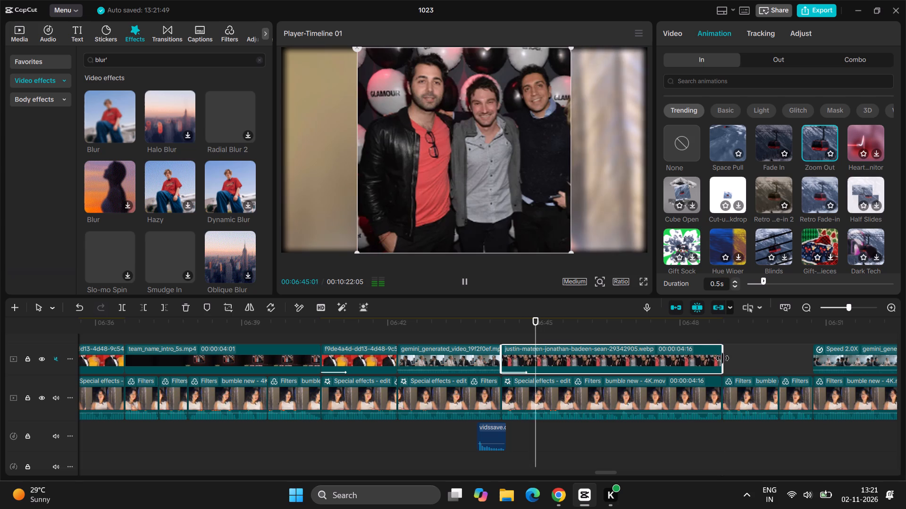
Play back the timeline from about 06:49 and examine the overlays, speaker clips and audio tracks that follow the justin-mateen photo.
scroll(722, 358, "left", 1)
left_click(641, 334)
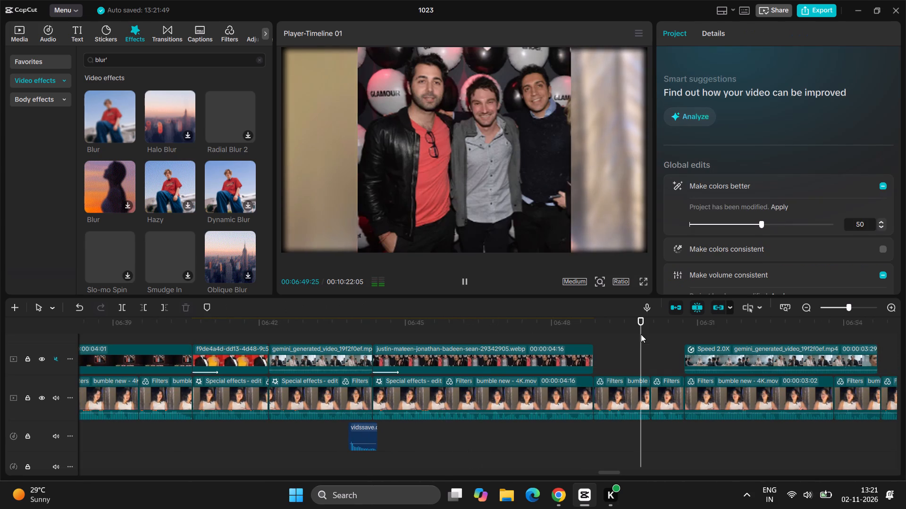
left_click_drag(641, 334, 612, 344)
key("space")
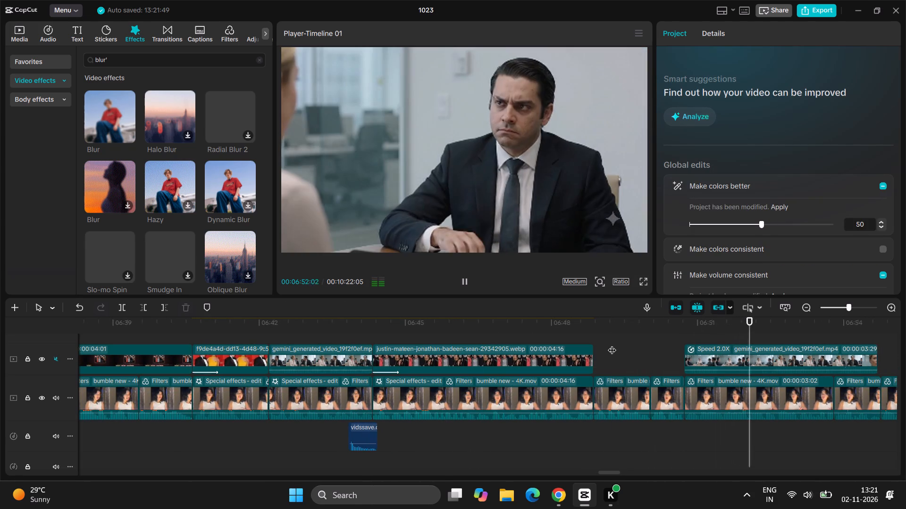
scroll(780, 353, "left", 1)
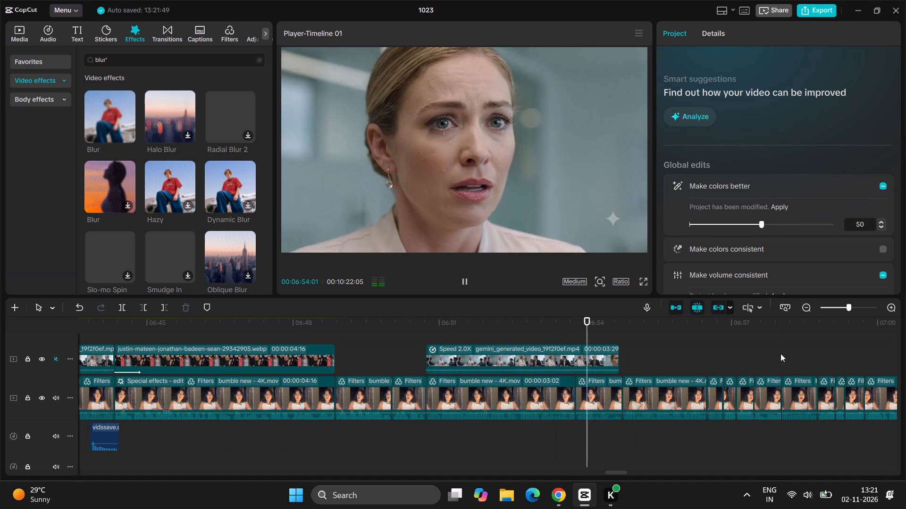
scroll(780, 353, "left", 2)
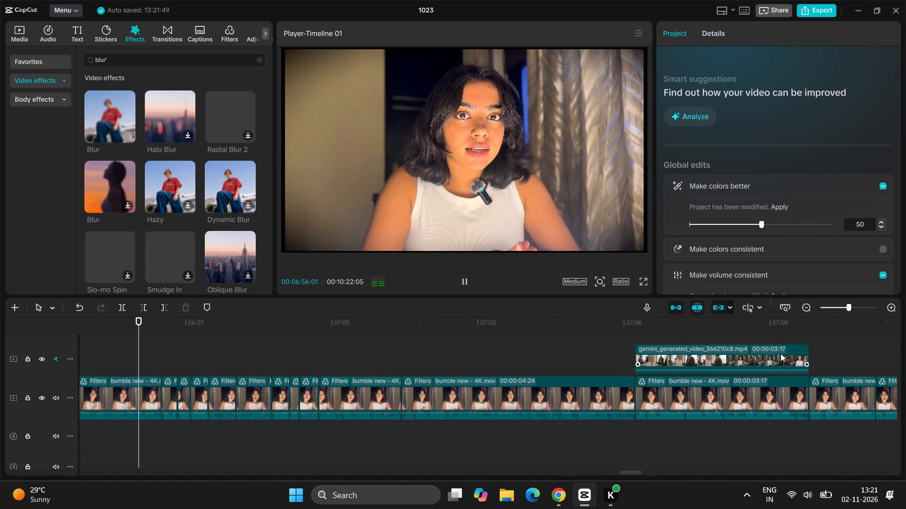
scroll(734, 366, "down", 6, "ctrl")
scroll(734, 366, "down", 1)
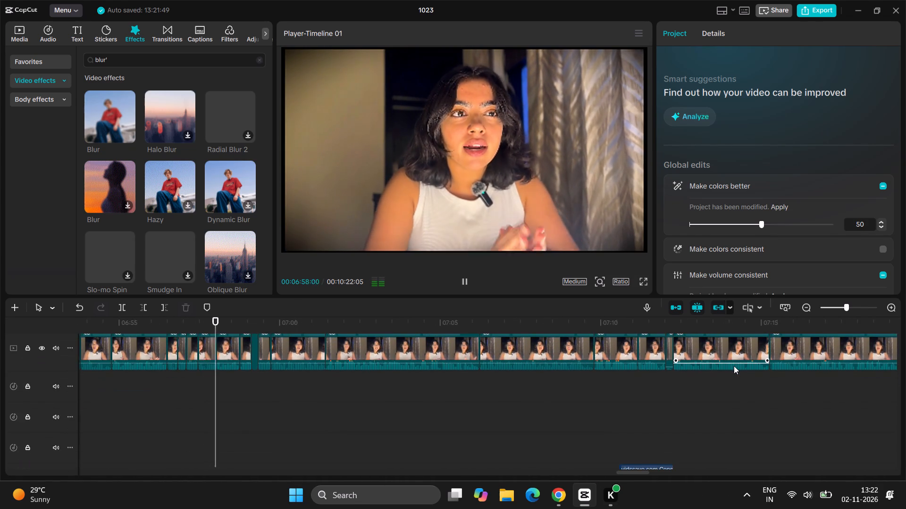
scroll(734, 366, "down", 7, "ctrl")
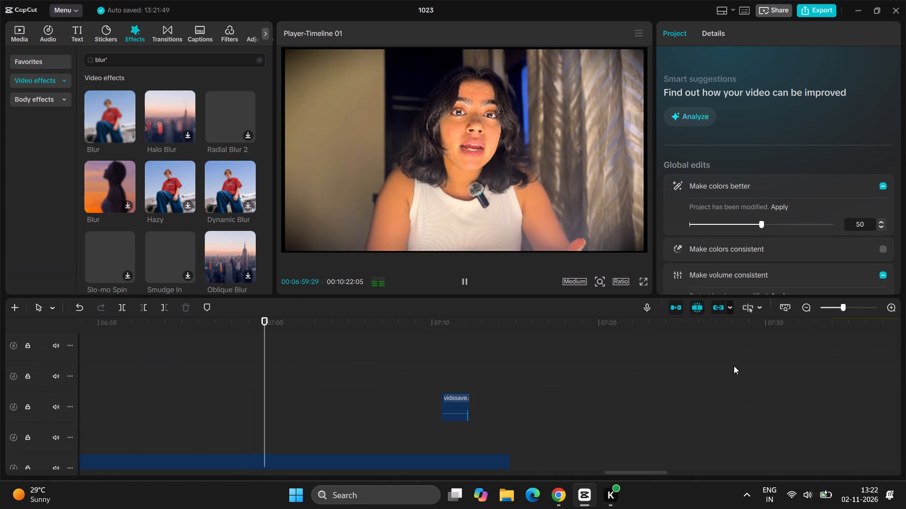
scroll(734, 366, "up", 3)
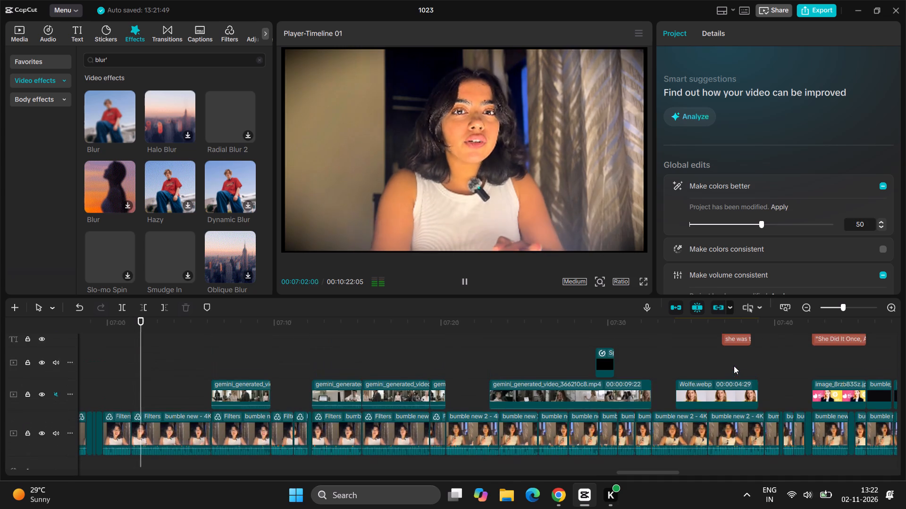
Paste a copy of the Violin Instrumental music clip at 07:14:21, directly after the end of the existing music.
scroll(734, 366, "down", 1)
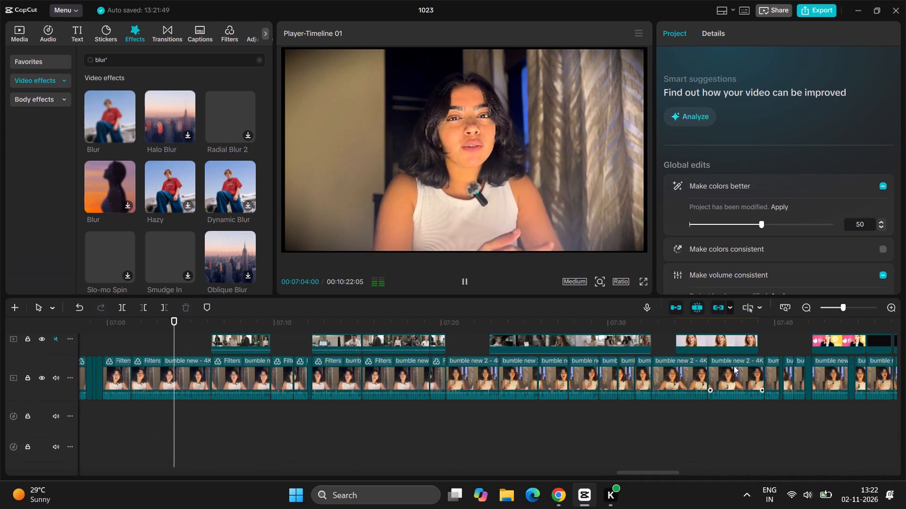
scroll(734, 366, "down", 2)
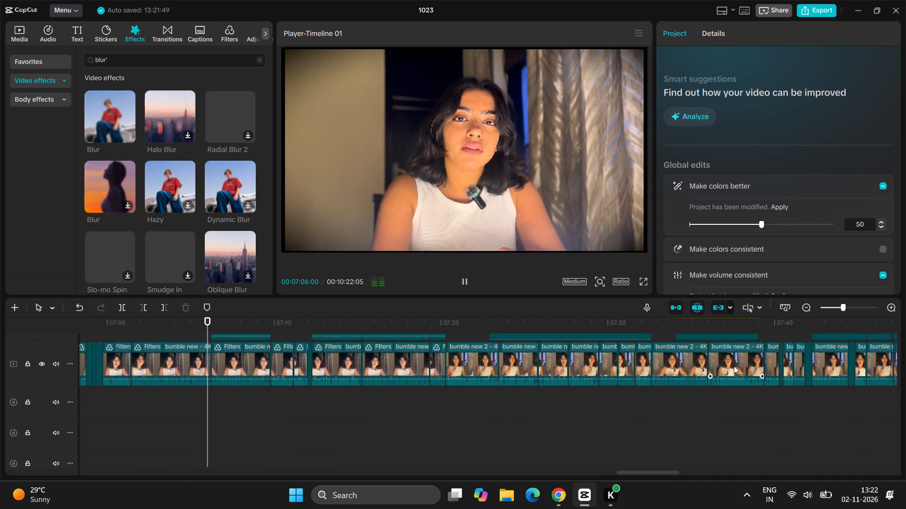
scroll(734, 366, "down", 1)
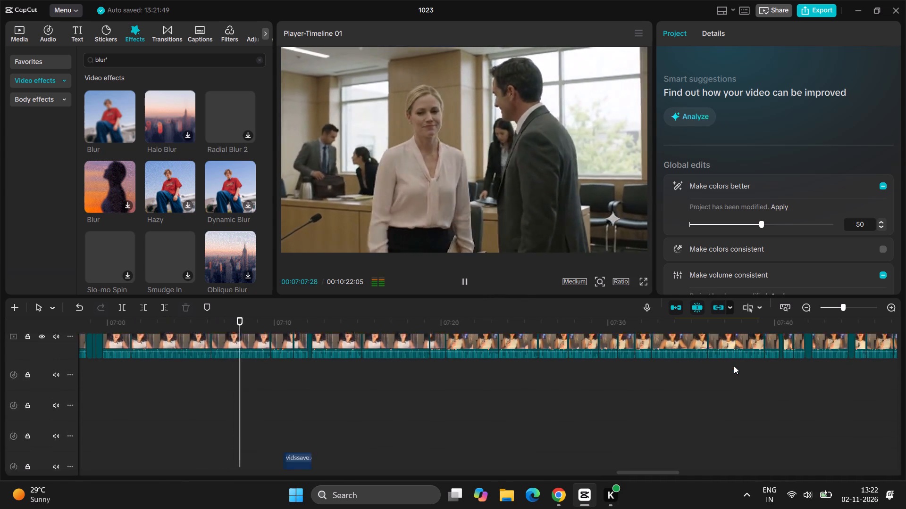
scroll(734, 366, "down", 2)
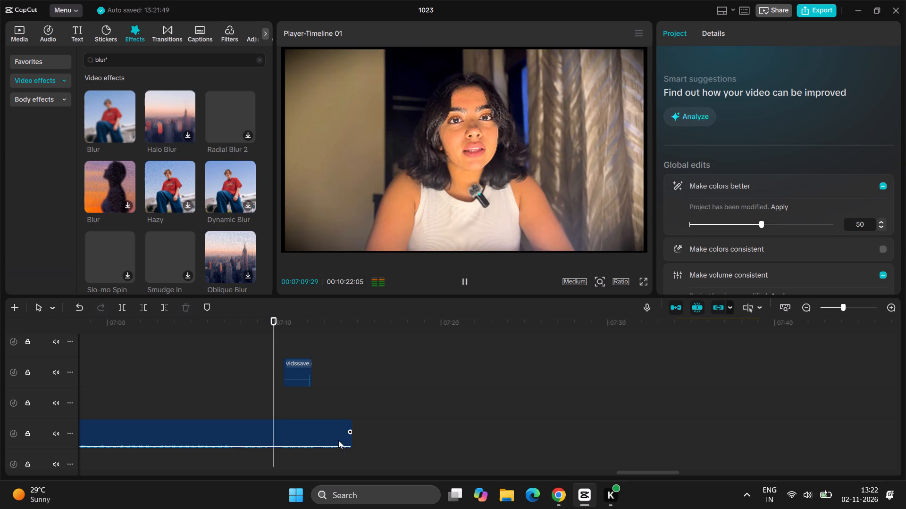
left_click(330, 439)
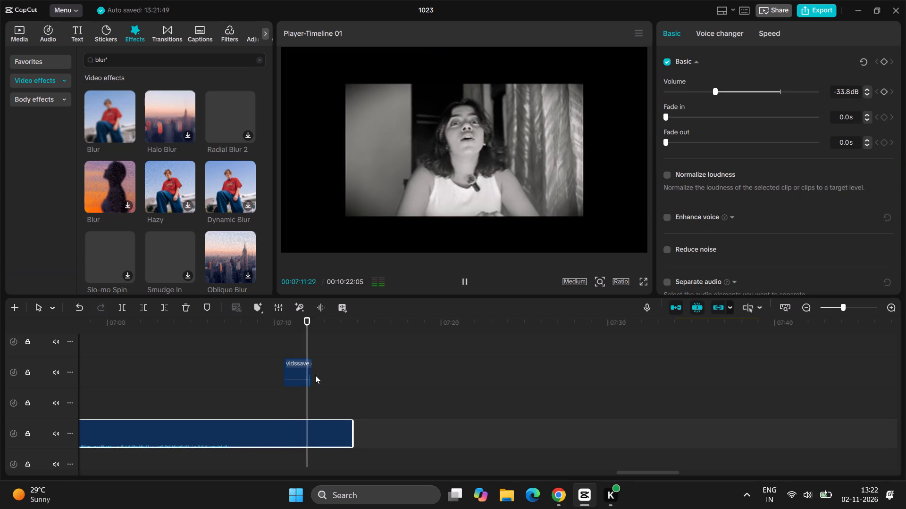
key("space")
left_click_drag(313, 377, 322, 377)
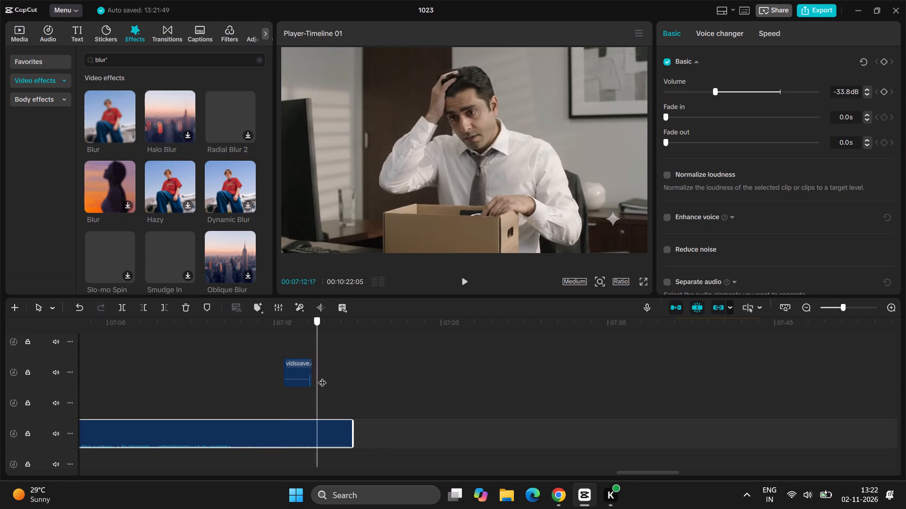
left_click_drag(322, 377, 353, 395)
key("ctrl+v")
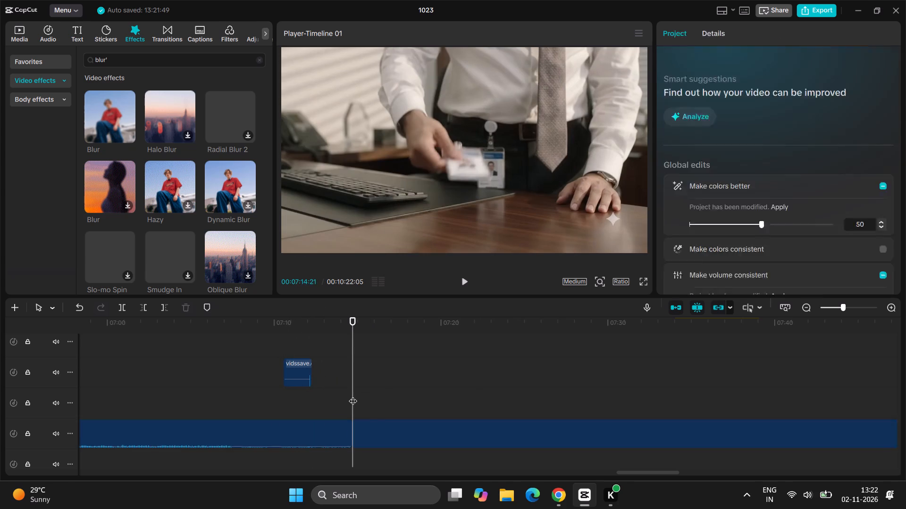
Play back the section from about 07:09 to 07:25 to review the overlays and speaker clips around the pasted music.
left_click_drag(353, 395, 295, 419)
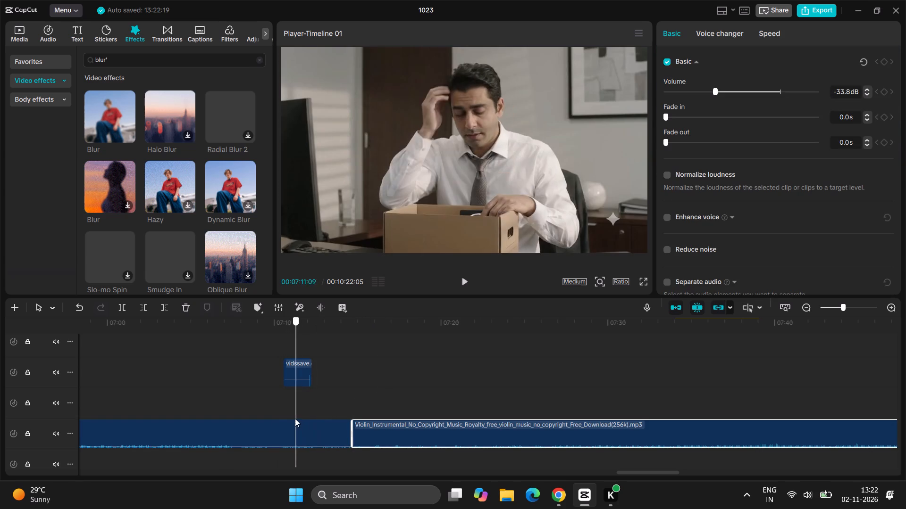
left_click_drag(295, 419, 260, 438)
key("space")
scroll(264, 438, "up", 1)
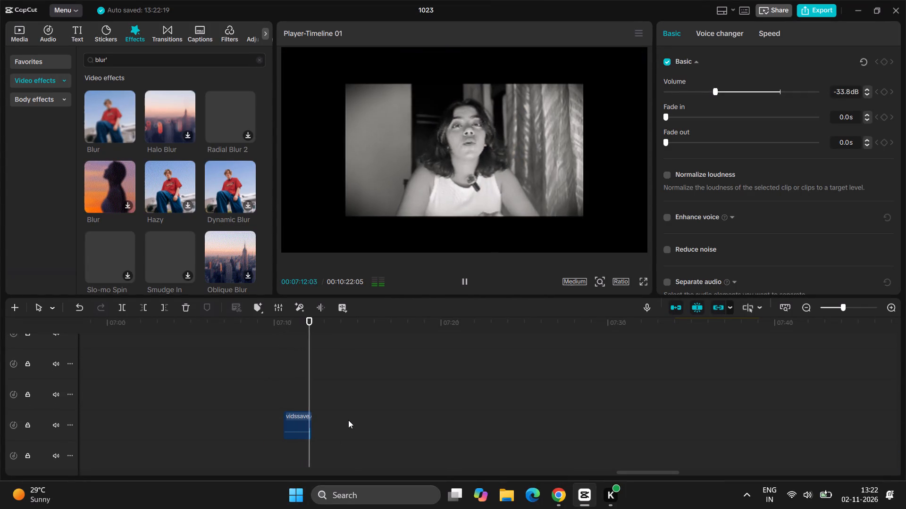
scroll(348, 420, "up", 1)
key("space")
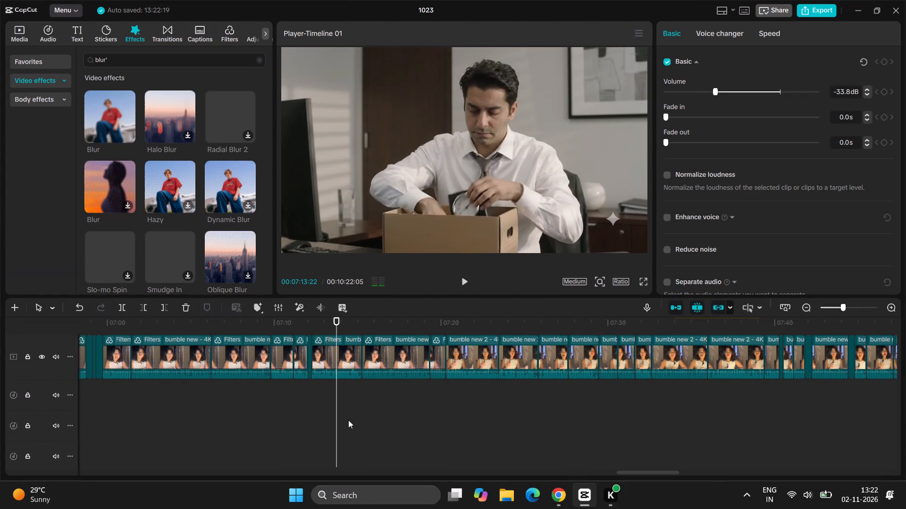
scroll(336, 416, "up", 12, "ctrl")
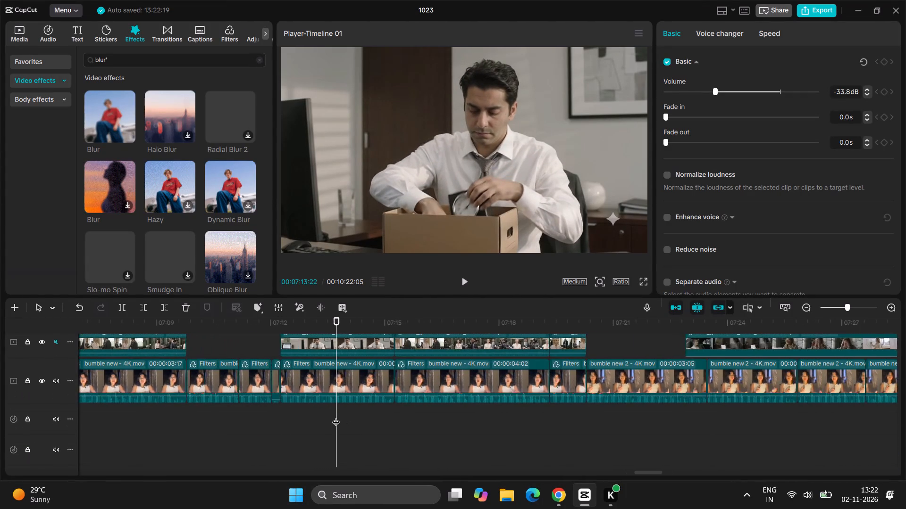
scroll(336, 416, "up", 12, "ctrl")
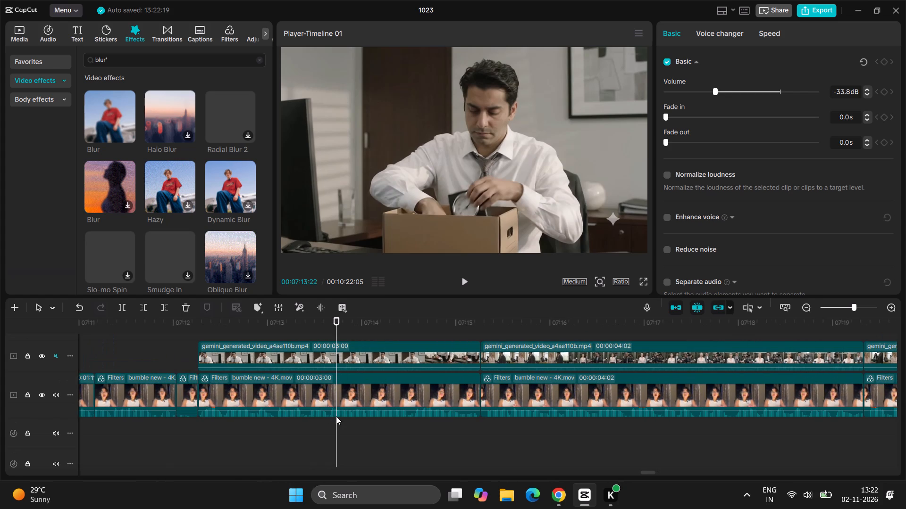
key("space")
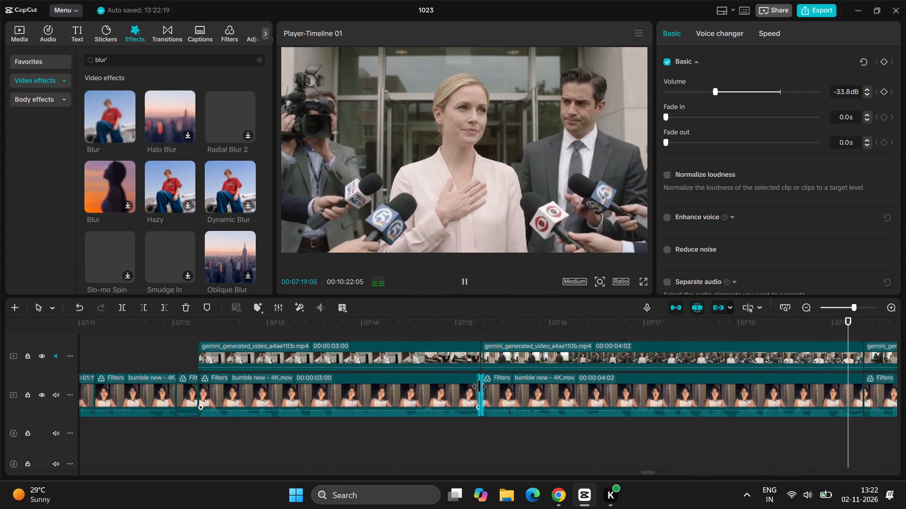
scroll(479, 386, "left", 3)
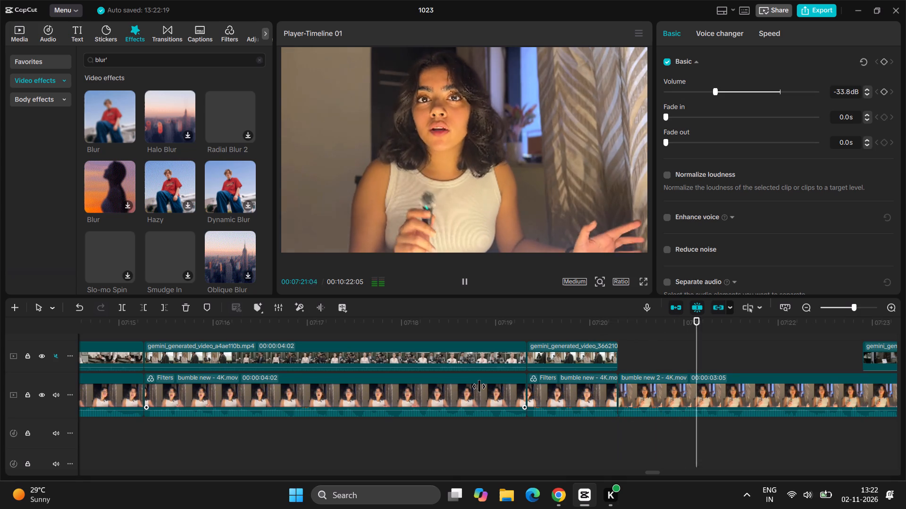
scroll(479, 386, "left", 1)
key("space")
key("space")
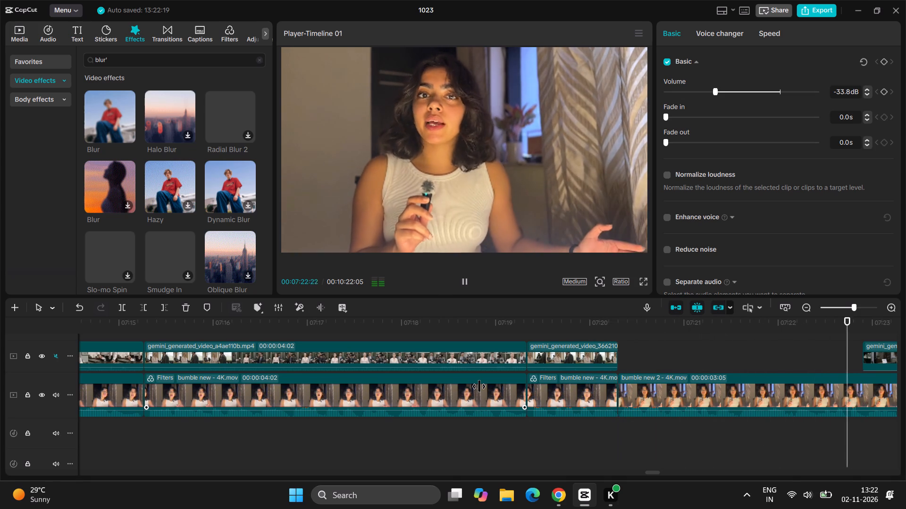
key("space")
key("space")
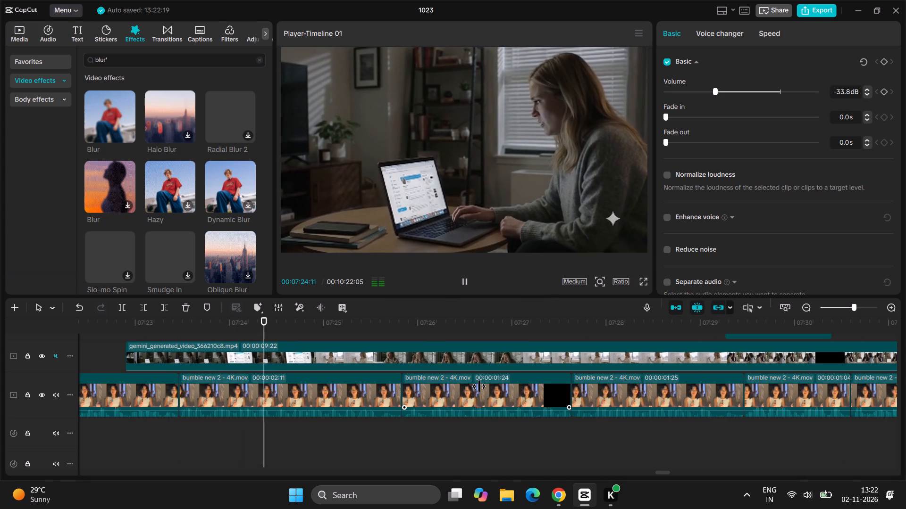
key("space")
Apply the Retro Fade-in entrance animation to the 00:00:09:22 gemini_generated_video_366210c8 overlay and play it through.
left_click(368, 362)
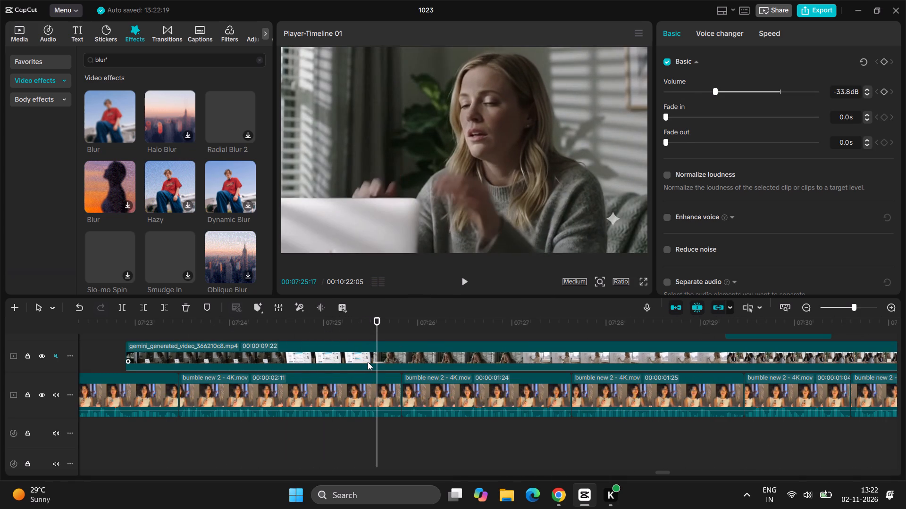
left_click(775, 33)
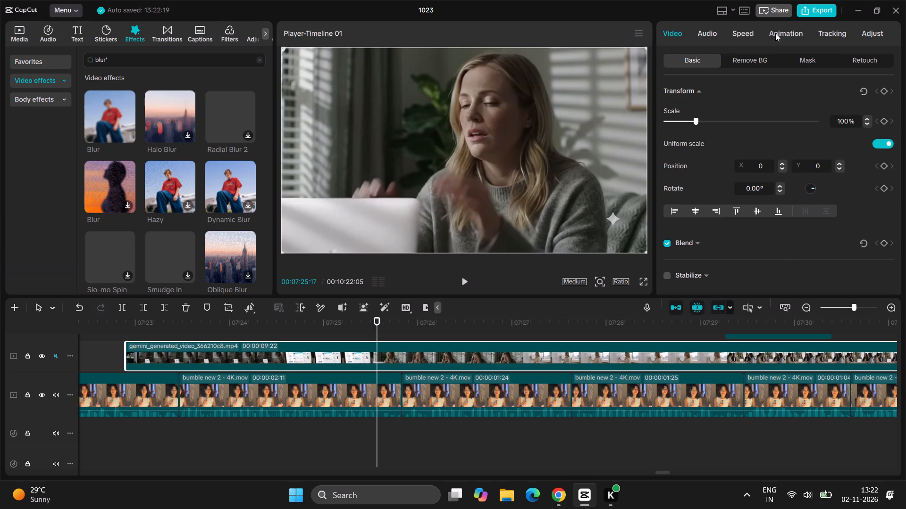
left_click(815, 199)
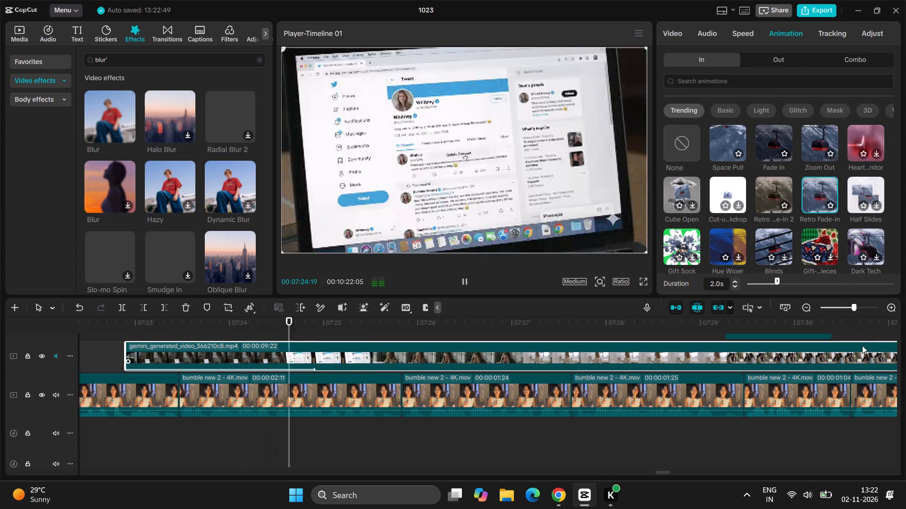
scroll(764, 385, "left", 1)
key("space")
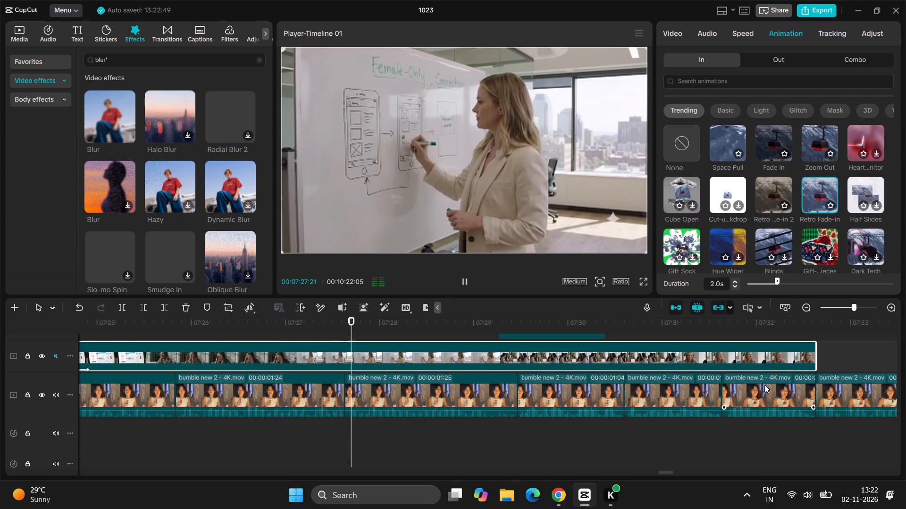
scroll(764, 385, "left", 1)
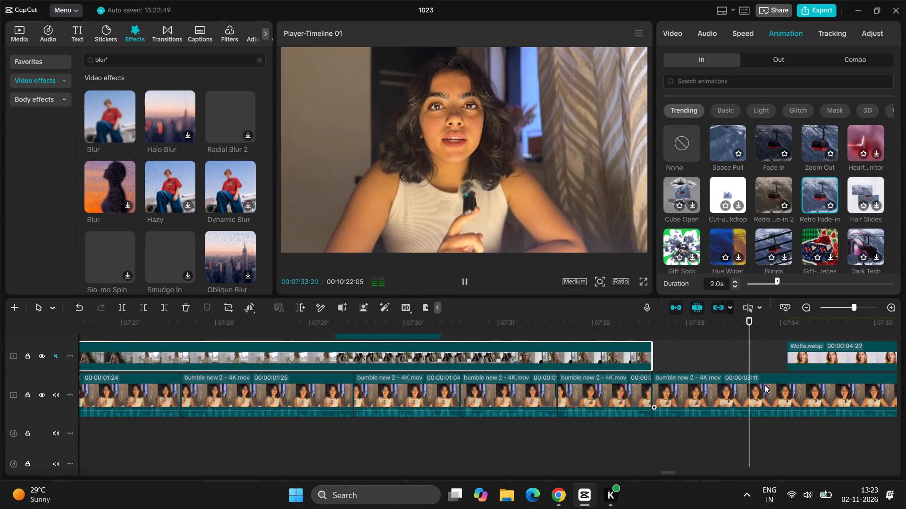
key("space")
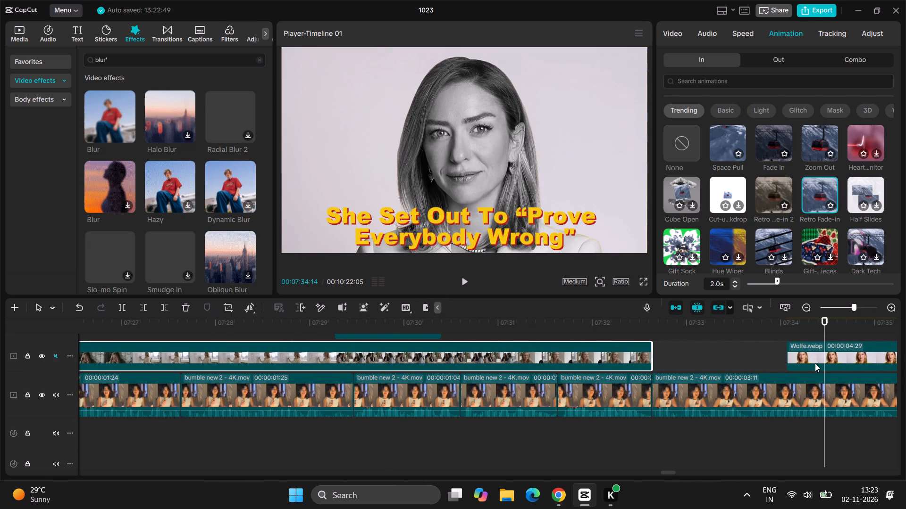
Apply the Zoom Out entrance animation to the Wolfe.webp background photo clip on the lower overlay track near 07:34.
left_click(814, 362)
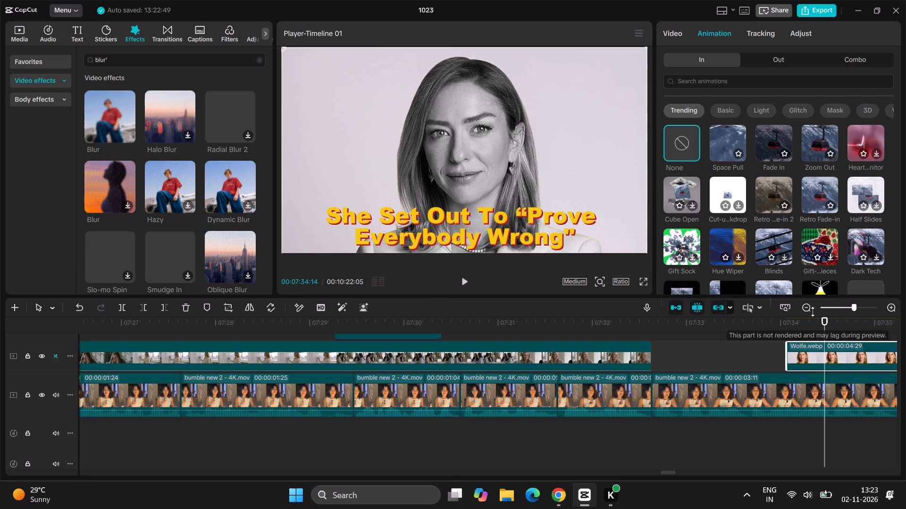
left_click(815, 147)
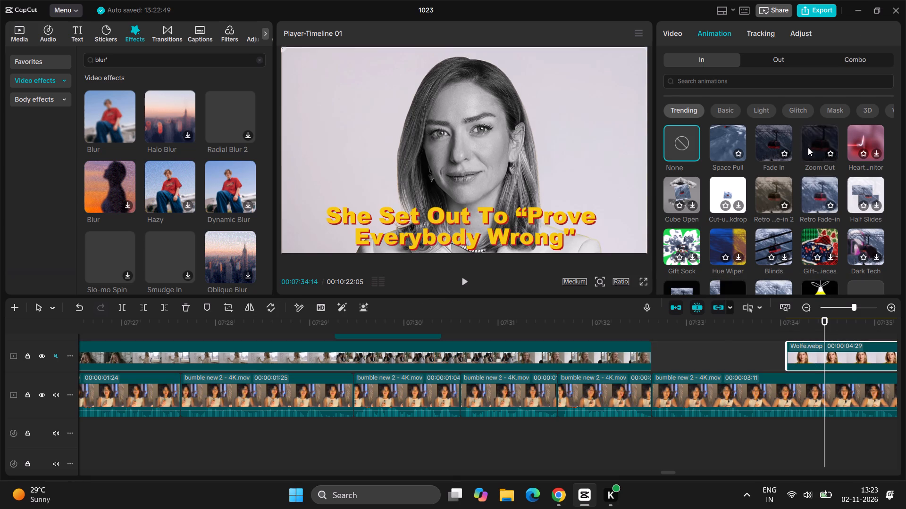
left_click(809, 148)
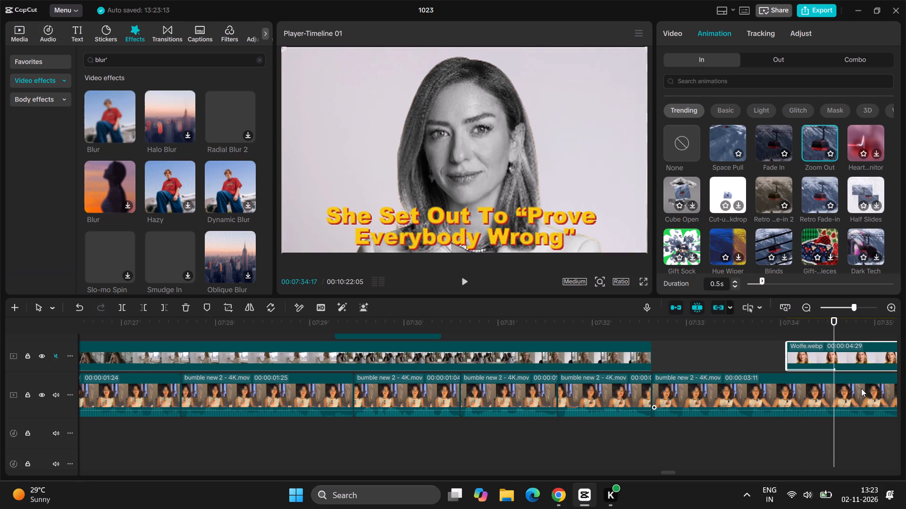
Apply the Zoom Out entrance animation to the background-removed Wolfe.webp copy on the overlay track above the captions.
scroll(861, 388, "up", 2)
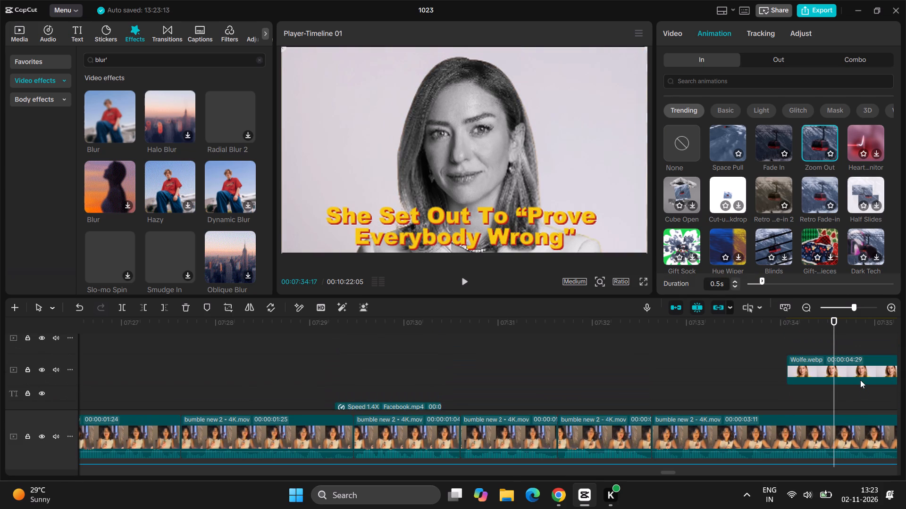
left_click(860, 380)
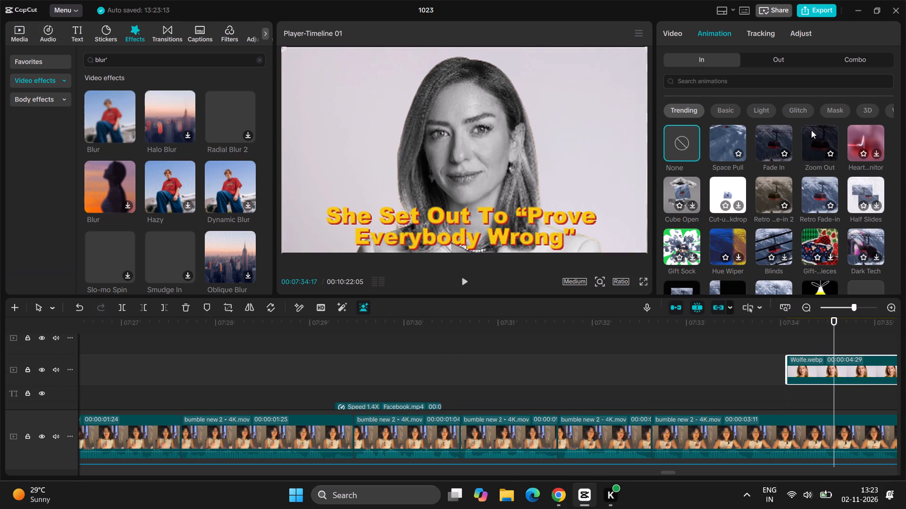
left_click(811, 130)
left_click(811, 142)
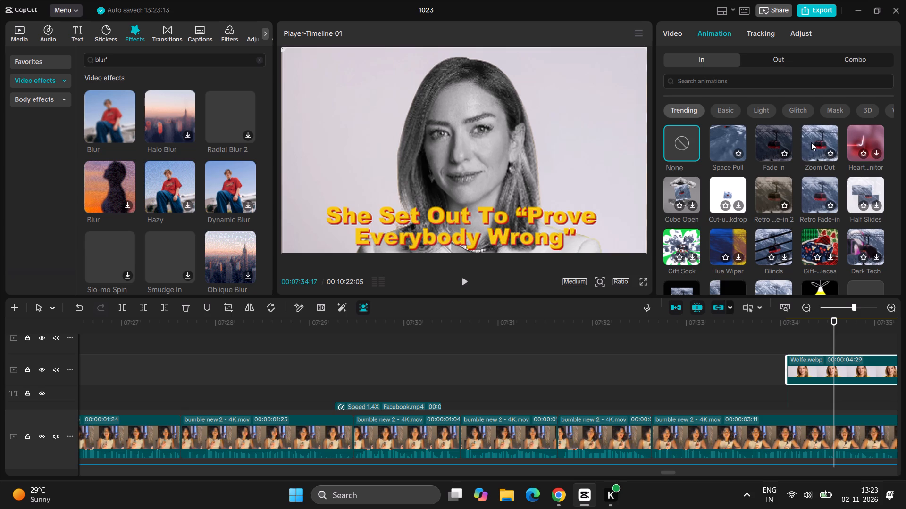
left_click(811, 142)
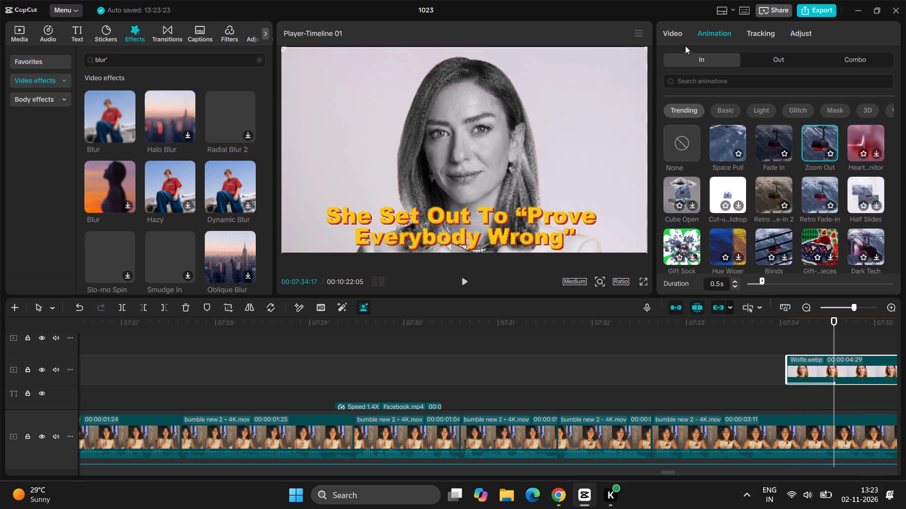
Try the Solid stroke on the Wolfe.webp cutout, switch it to Offset Stroke, and play the clip briefly.
left_click(670, 32)
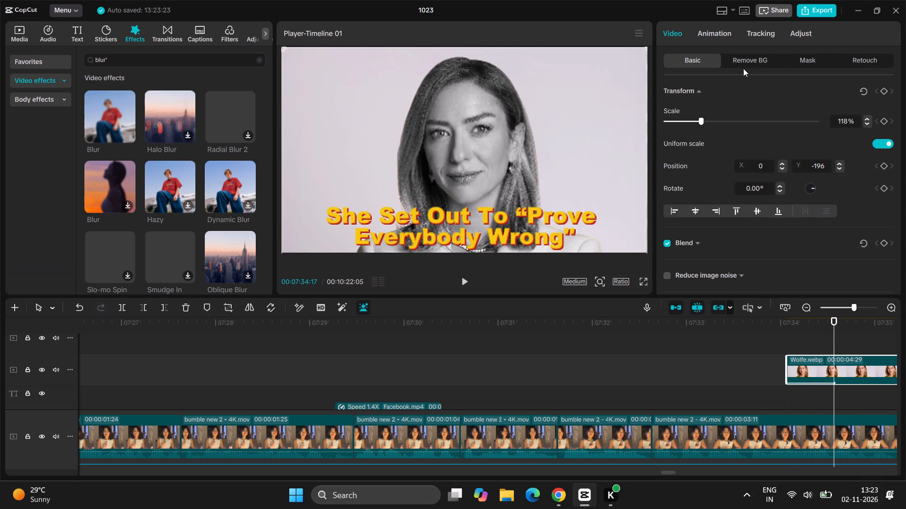
left_click(743, 68)
left_click(743, 65)
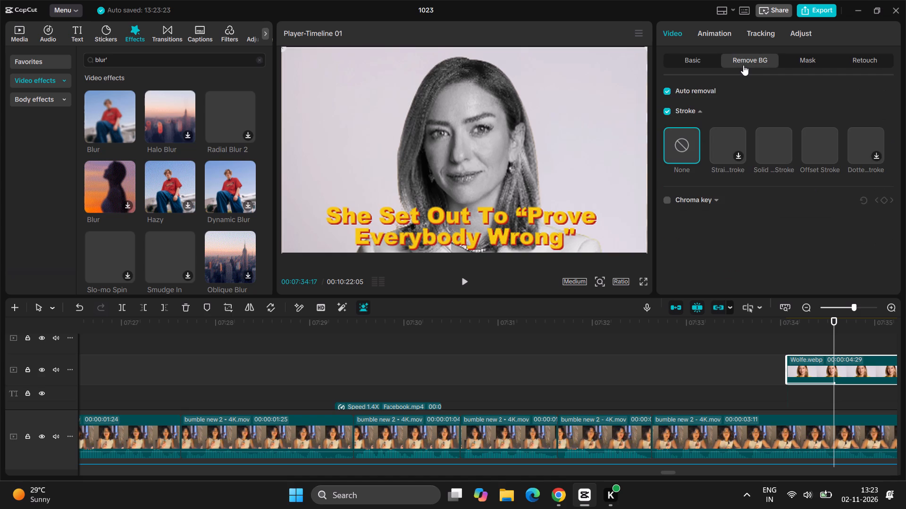
left_click(769, 149)
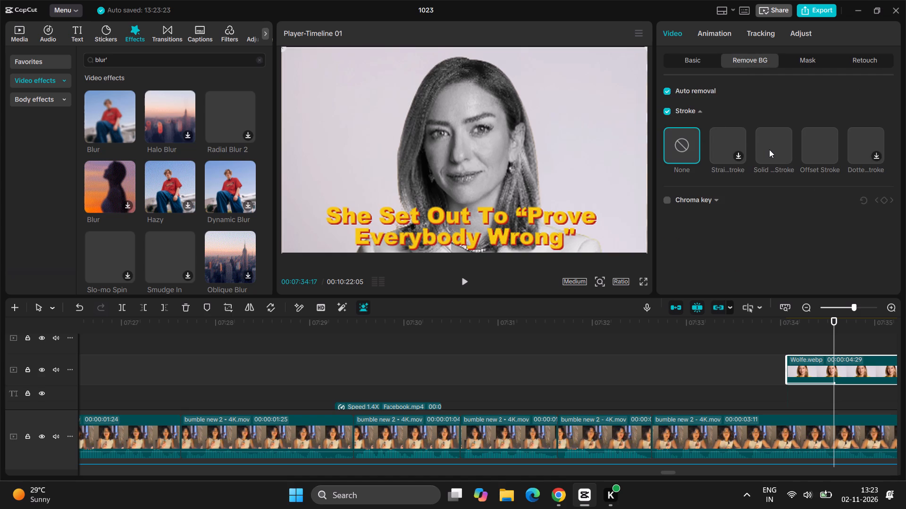
left_click(769, 149)
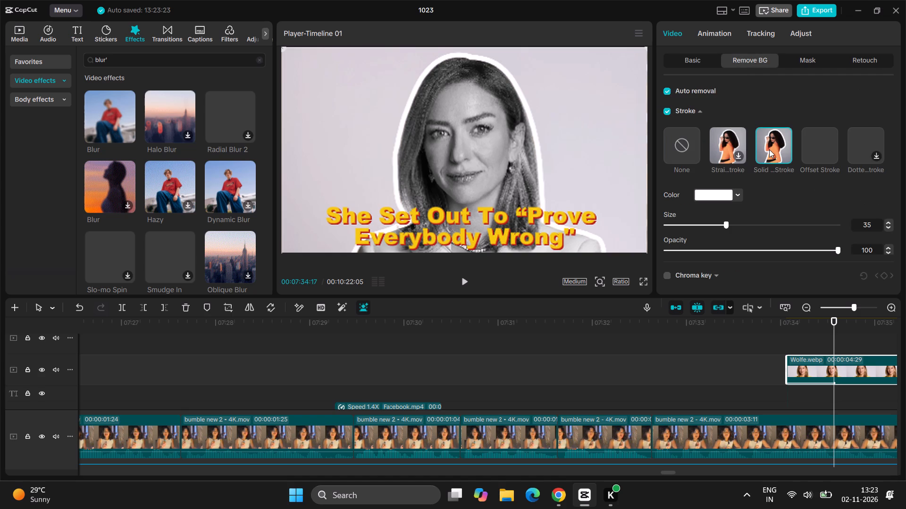
left_click(819, 142)
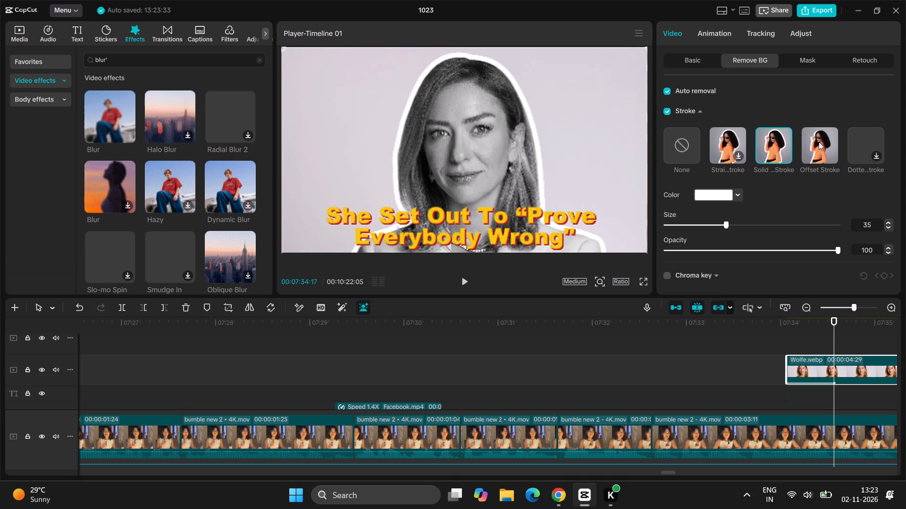
left_click(819, 142)
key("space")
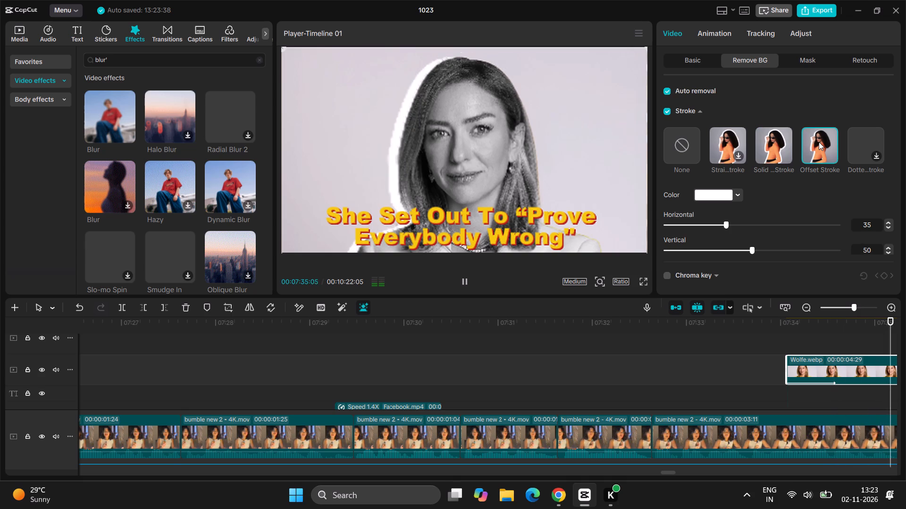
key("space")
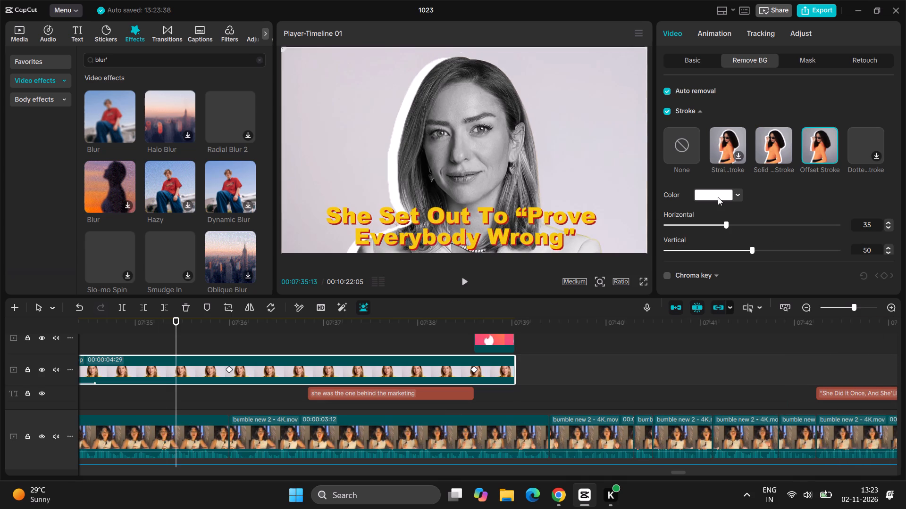
Open the colour choice for the Wolfe.webp cutout's Offset Stroke.
left_click(718, 197)
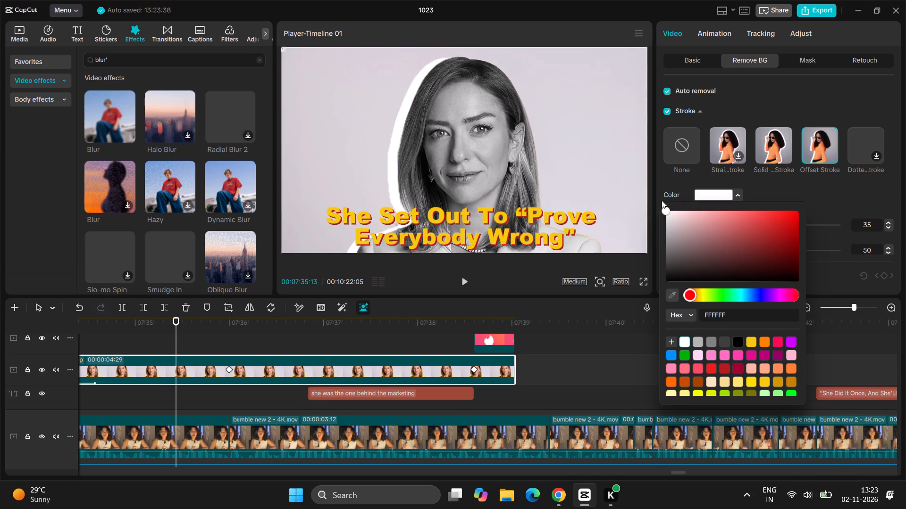
Set the Offset Stroke colour of the upper Wolfe portrait cutout to dark grey 414141 and preview it.
left_click_drag(663, 207, 652, 263)
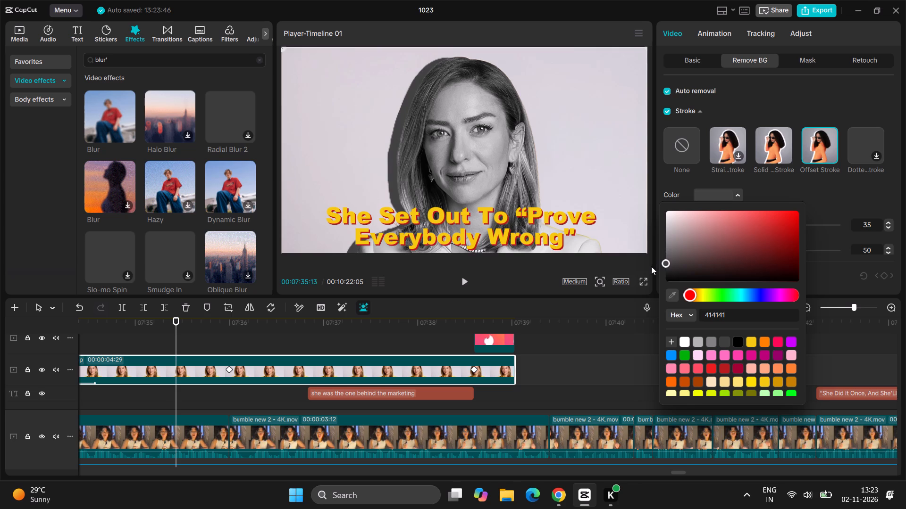
left_click(595, 329)
left_click_drag(595, 329, 294, 384)
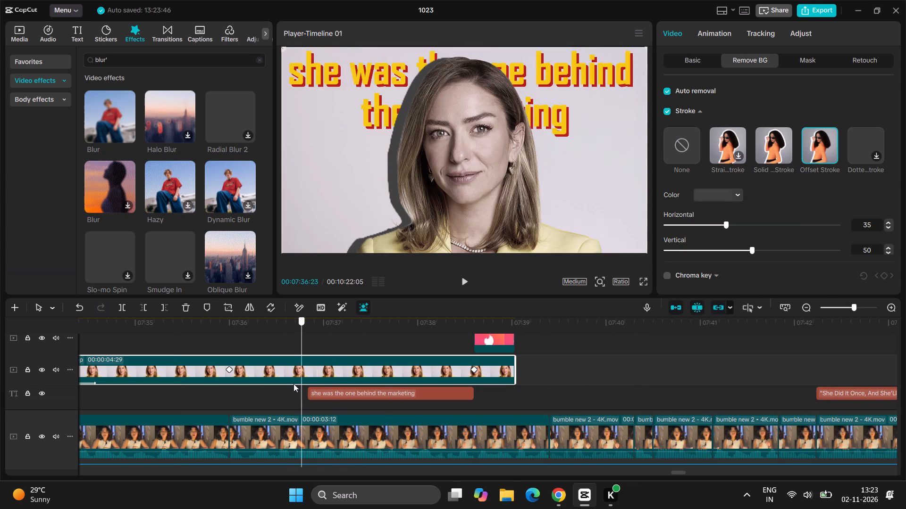
left_click_drag(294, 384, 237, 397)
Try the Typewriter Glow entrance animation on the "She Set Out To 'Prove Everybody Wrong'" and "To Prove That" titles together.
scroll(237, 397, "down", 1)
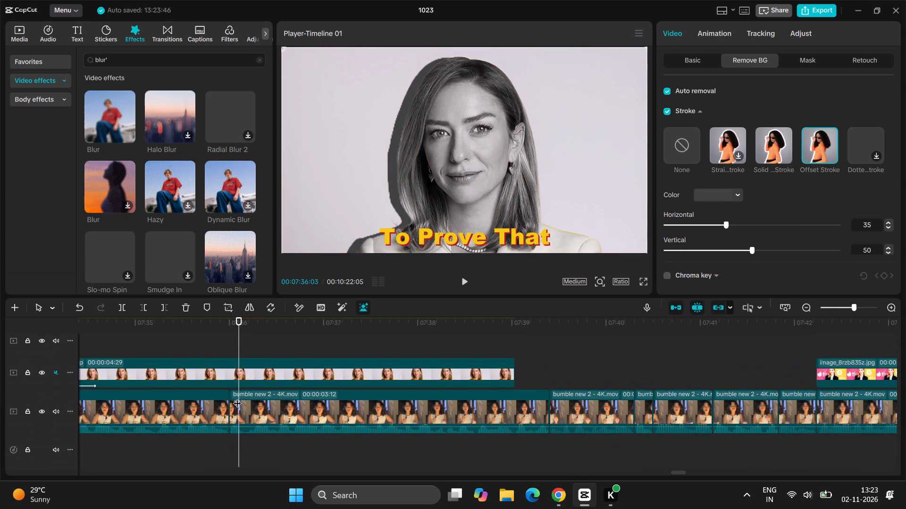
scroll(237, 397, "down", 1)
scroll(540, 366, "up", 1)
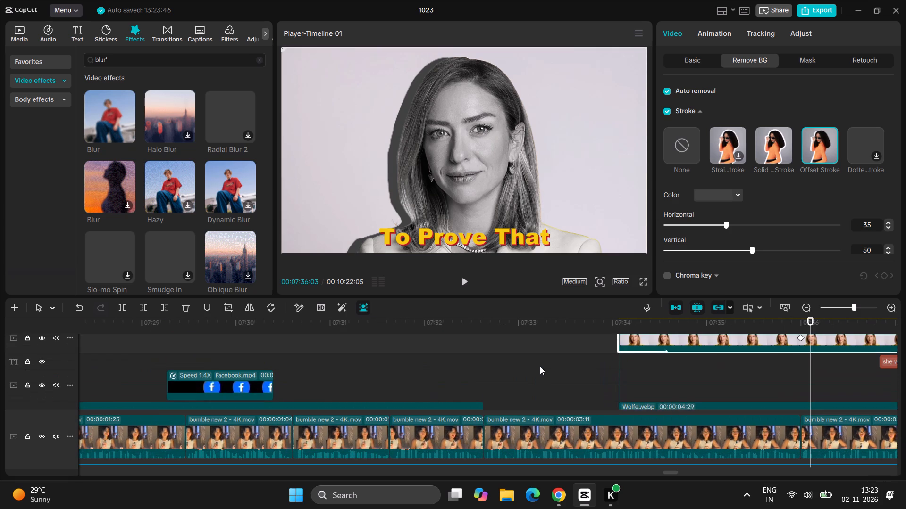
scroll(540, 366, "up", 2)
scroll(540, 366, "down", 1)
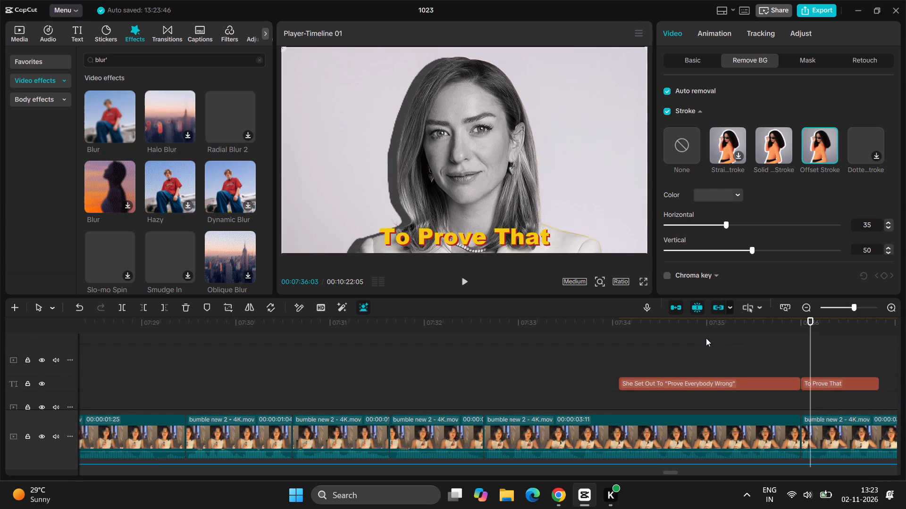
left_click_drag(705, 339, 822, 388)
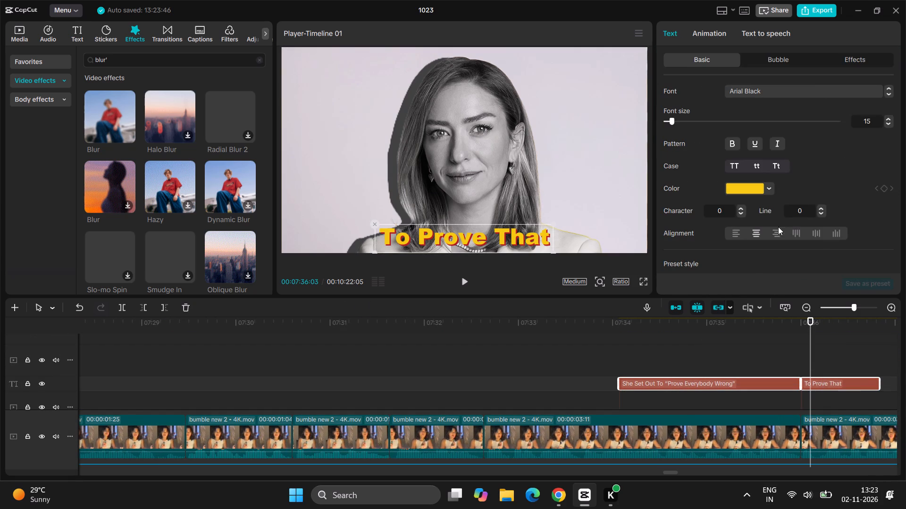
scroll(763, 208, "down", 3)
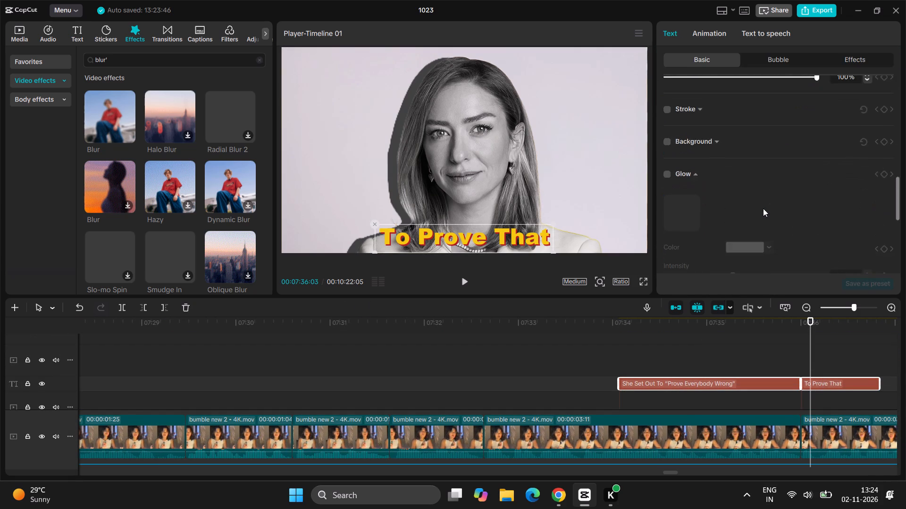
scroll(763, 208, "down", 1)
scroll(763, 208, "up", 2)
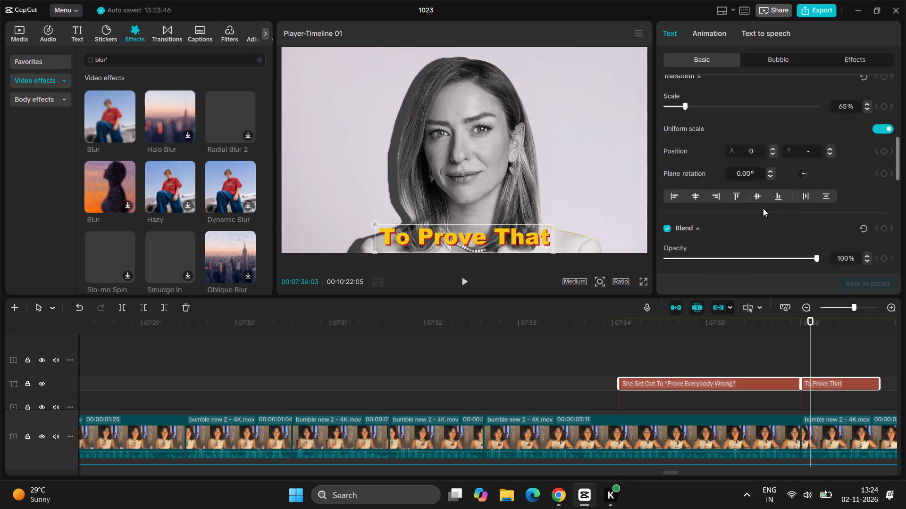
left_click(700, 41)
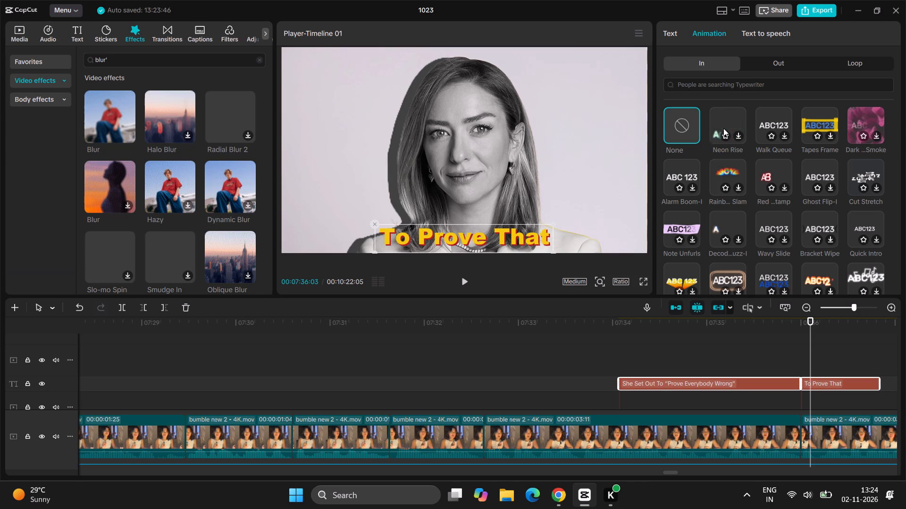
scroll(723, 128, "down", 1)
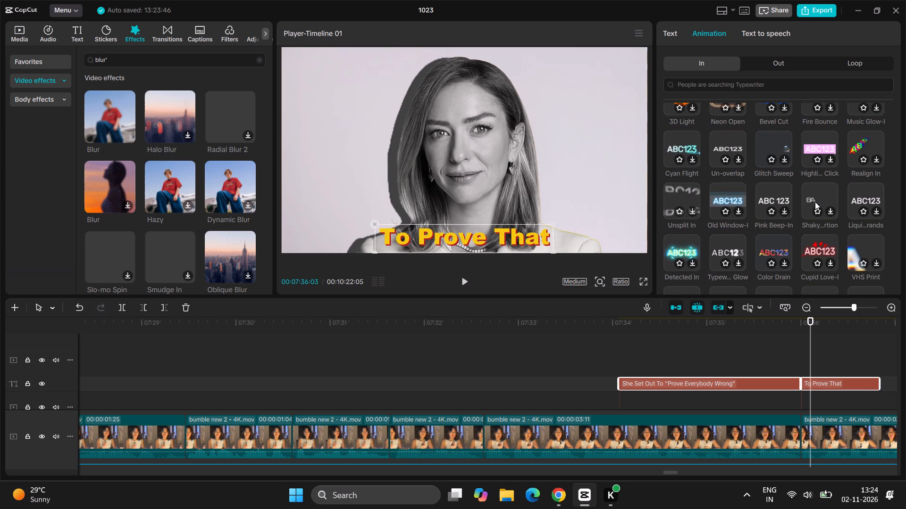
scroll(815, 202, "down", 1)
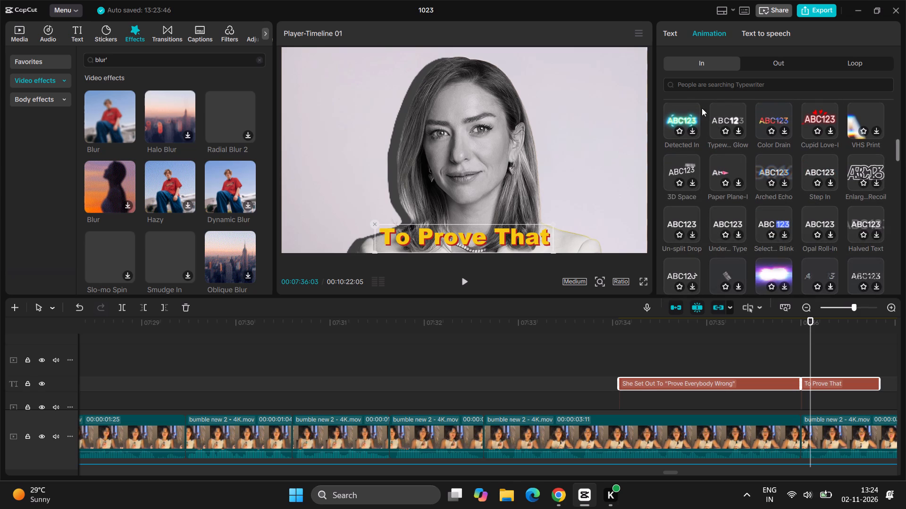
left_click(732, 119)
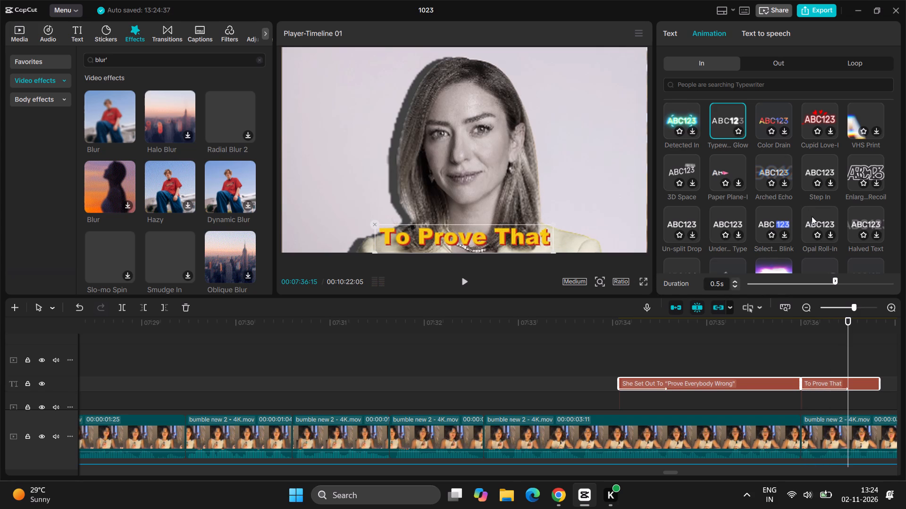
Search text animations for Type and apply the Type 2 entrance to the "She Set Out To" and "To Prove That" titles, lasting 0.8 s.
scroll(813, 217, "down", 1)
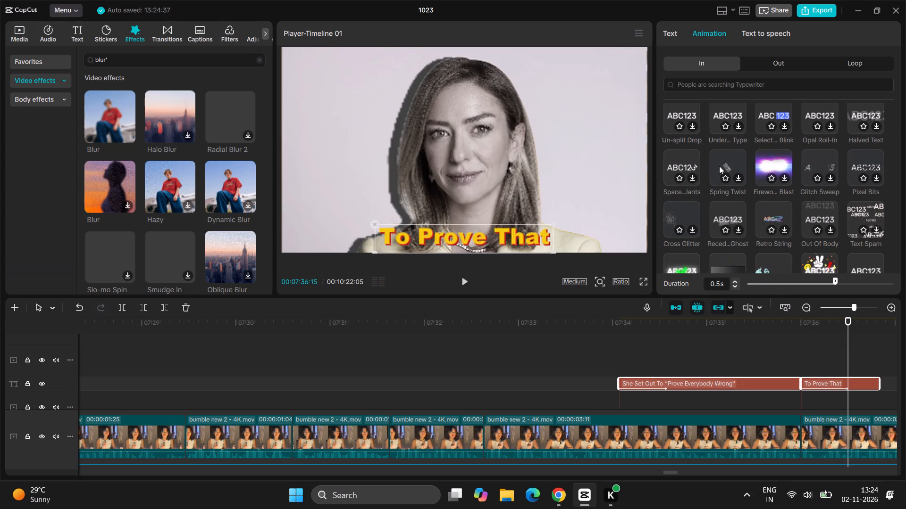
scroll(719, 166, "down", 1)
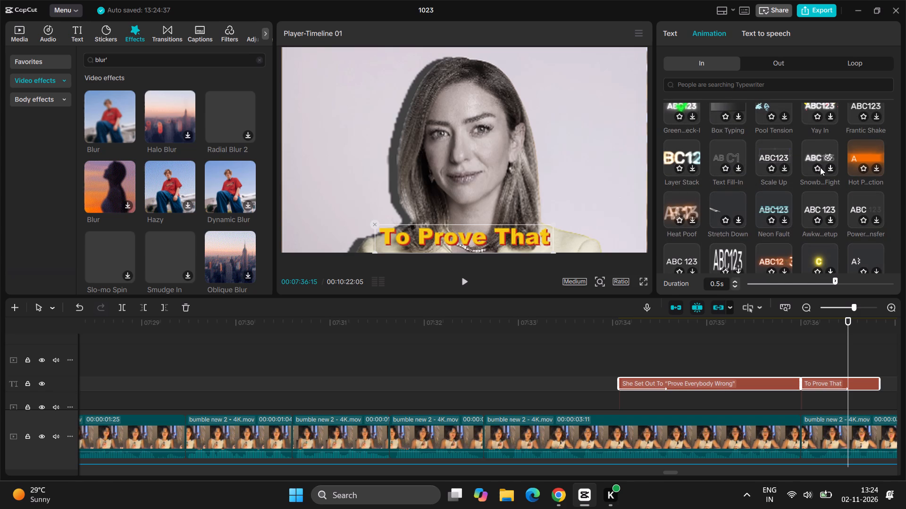
scroll(788, 203, "down", 2)
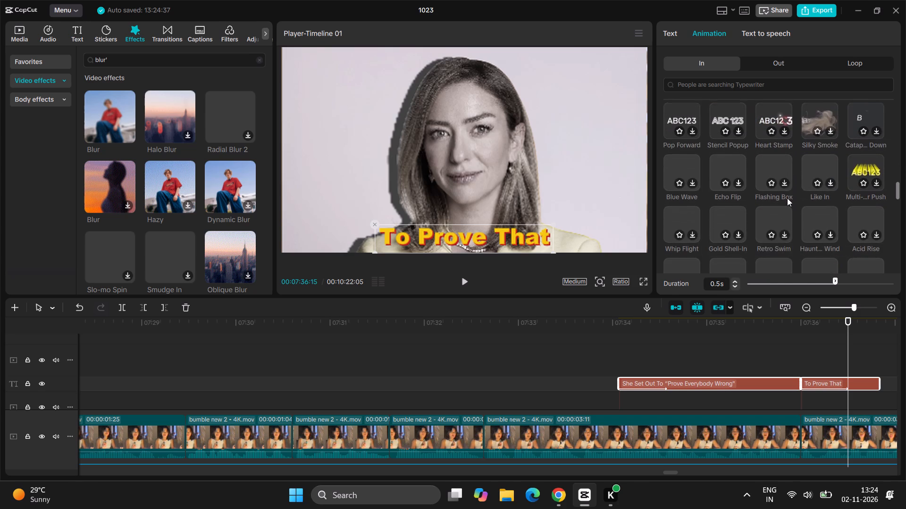
scroll(787, 198, "down", 1)
left_click(733, 84)
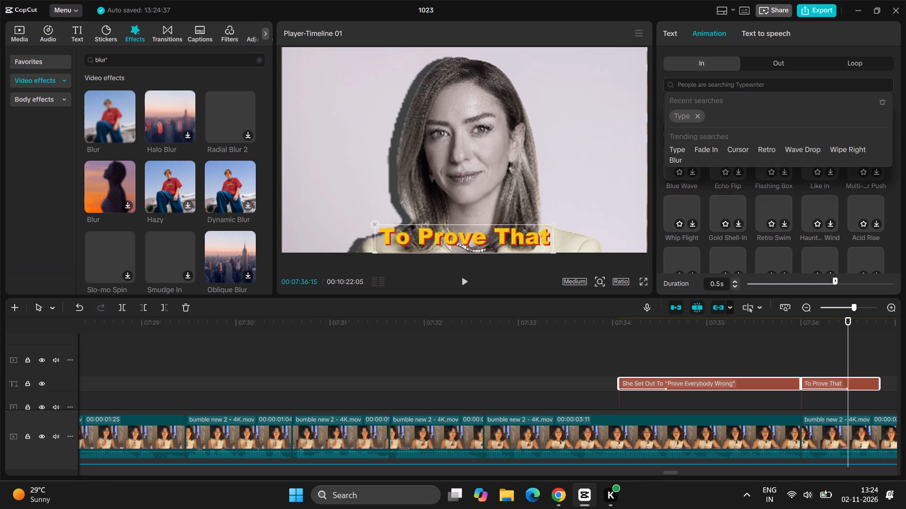
left_click(683, 113)
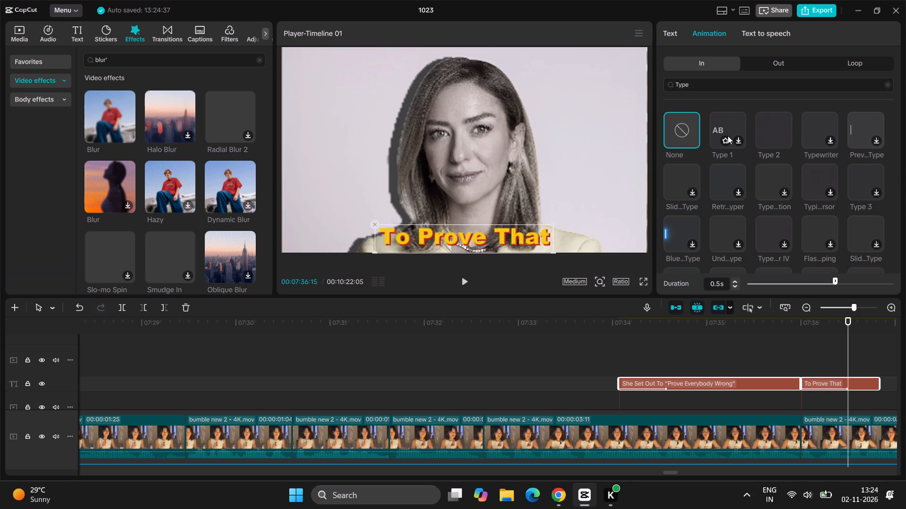
left_click(769, 137)
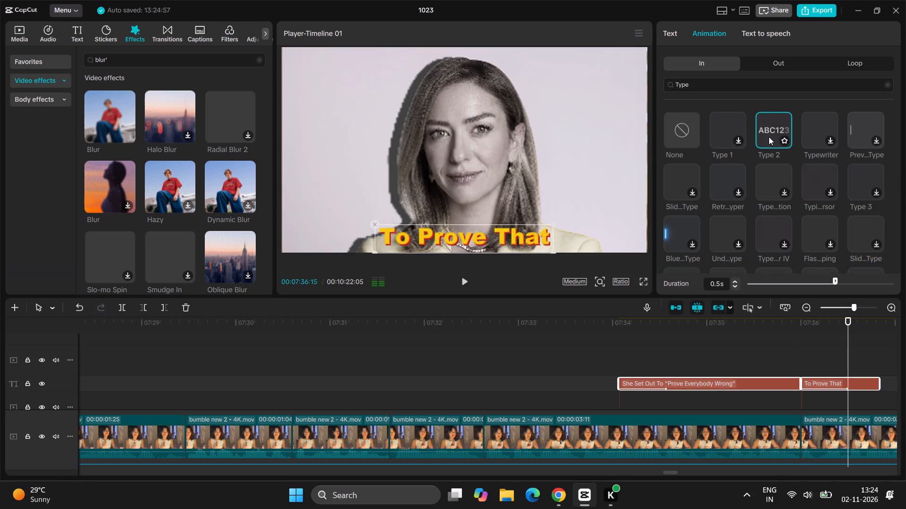
left_click_drag(837, 285, 905, 281)
Apply the Type 2 entrance animation to the "she was the one behind the marketing" title with a 1.8 s duration and play it through.
scroll(798, 363, "left", 1)
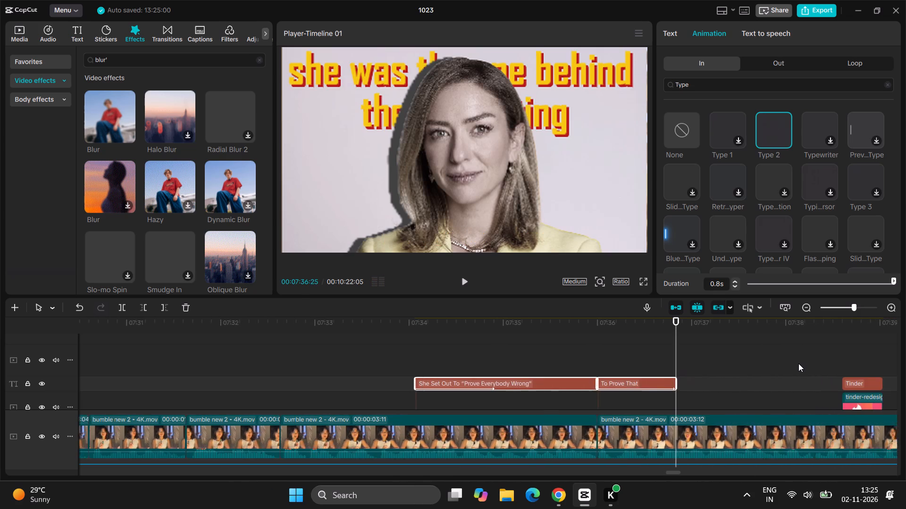
scroll(798, 363, "up", 4)
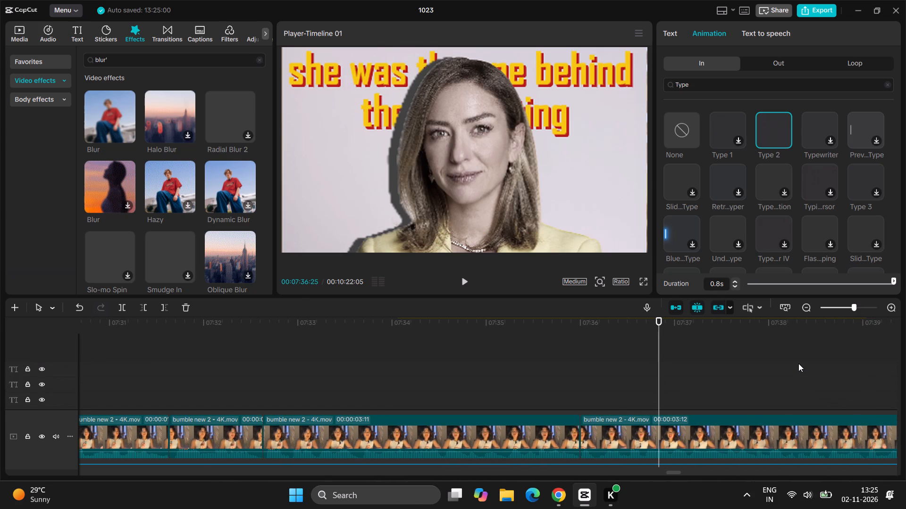
scroll(798, 363, "up", 1)
scroll(798, 363, "down", 4)
scroll(798, 363, "up", 1)
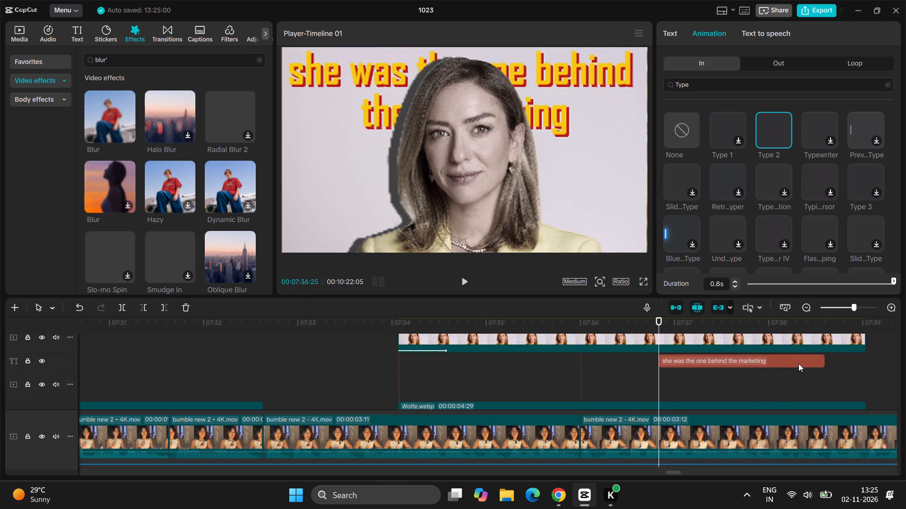
scroll(798, 363, "up", 1)
left_click(774, 360)
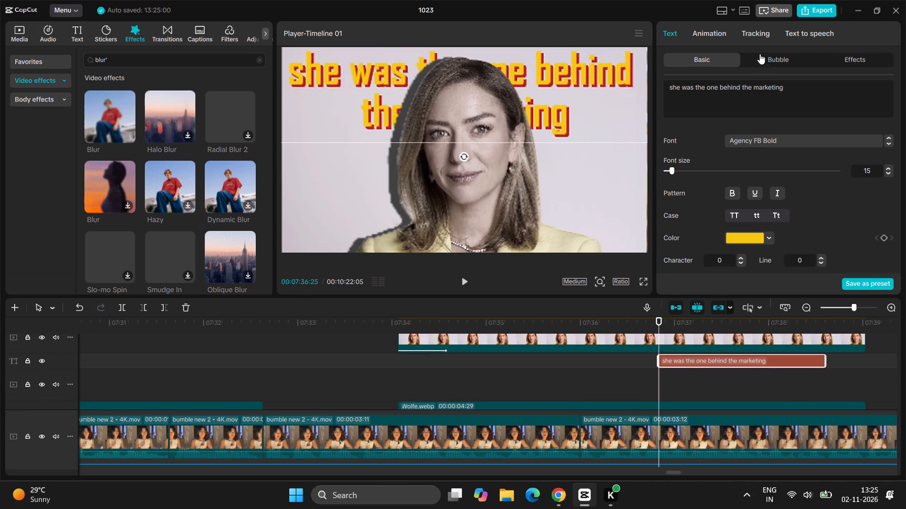
left_click(705, 30)
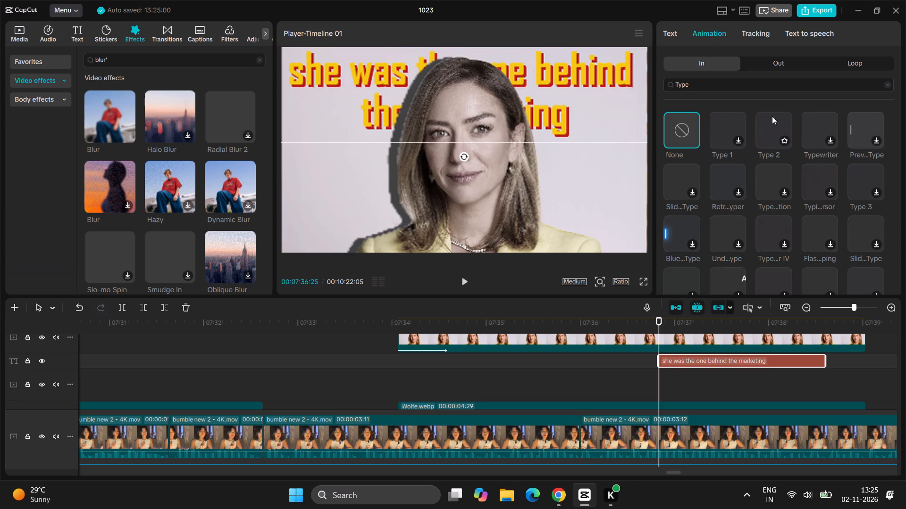
left_click(778, 127)
left_click(778, 127)
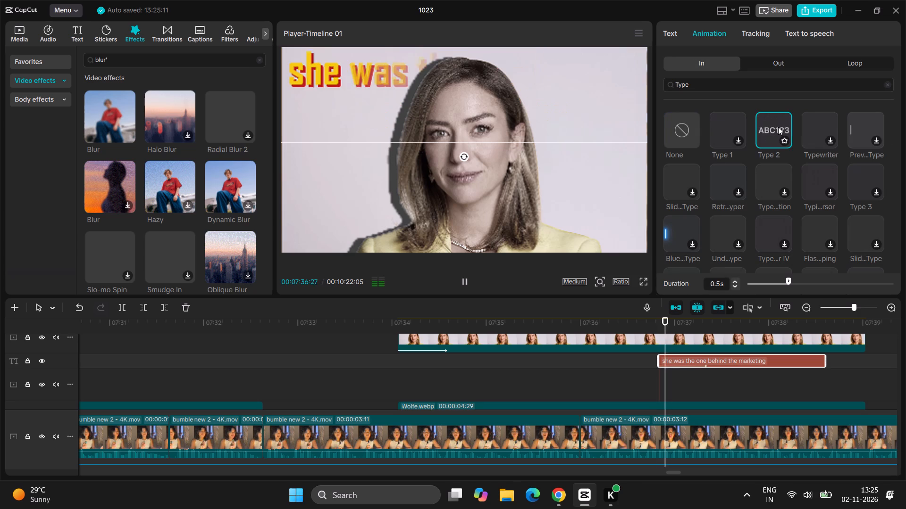
left_click_drag(786, 287, 905, 296)
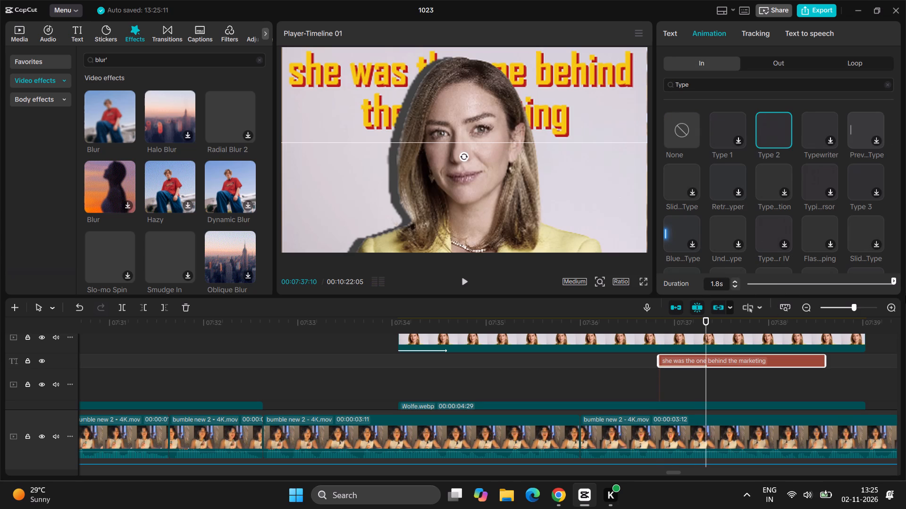
left_click_drag(905, 296, 905, 298)
key("space")
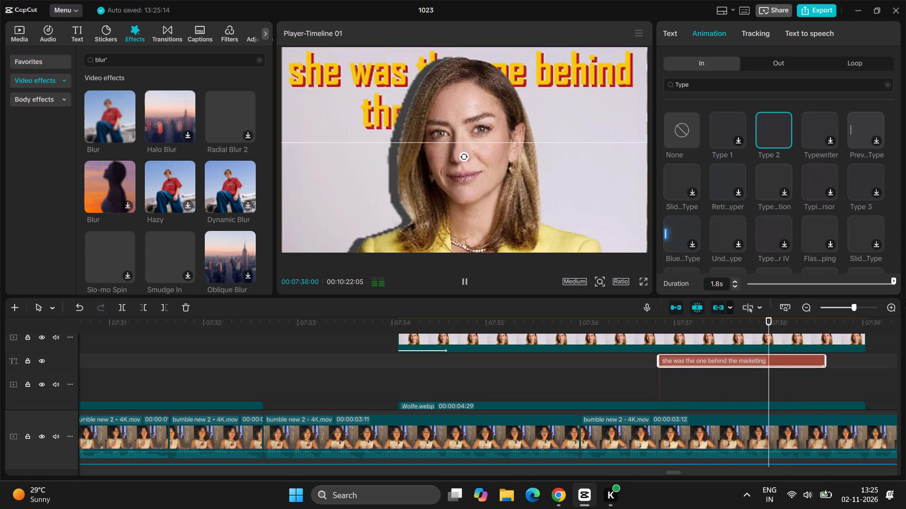
scroll(809, 368, "up", 1)
key("space")
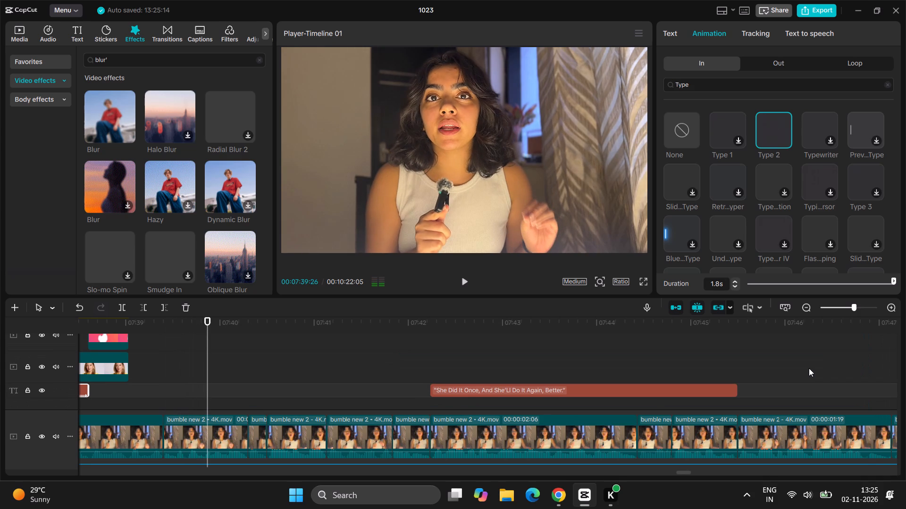
Apply the Zoom Out entrance animation to the Tinder logo overlay at about 07:38.
scroll(574, 411, "right", 2)
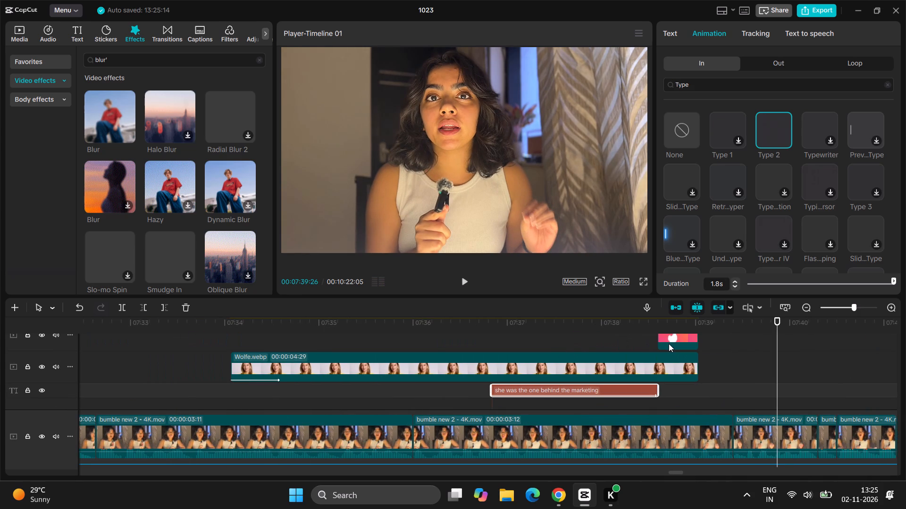
left_click(671, 344)
left_click(715, 34)
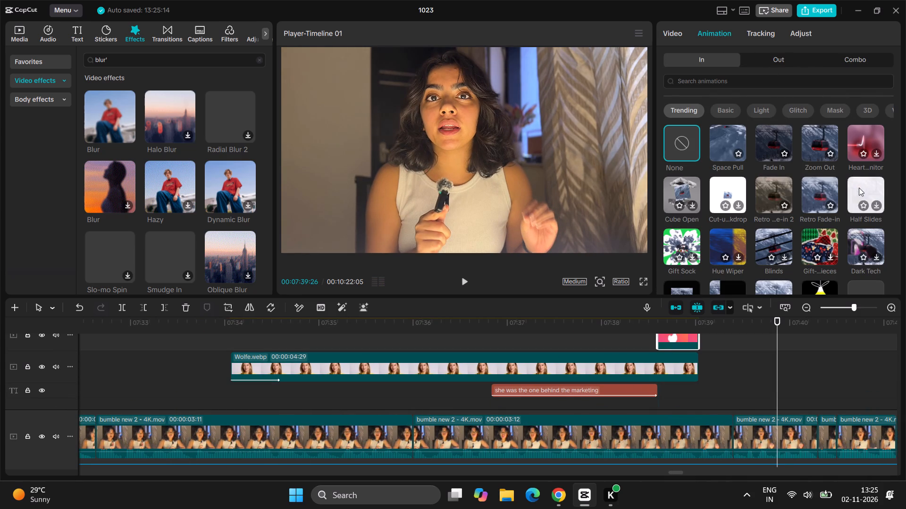
left_click(819, 146)
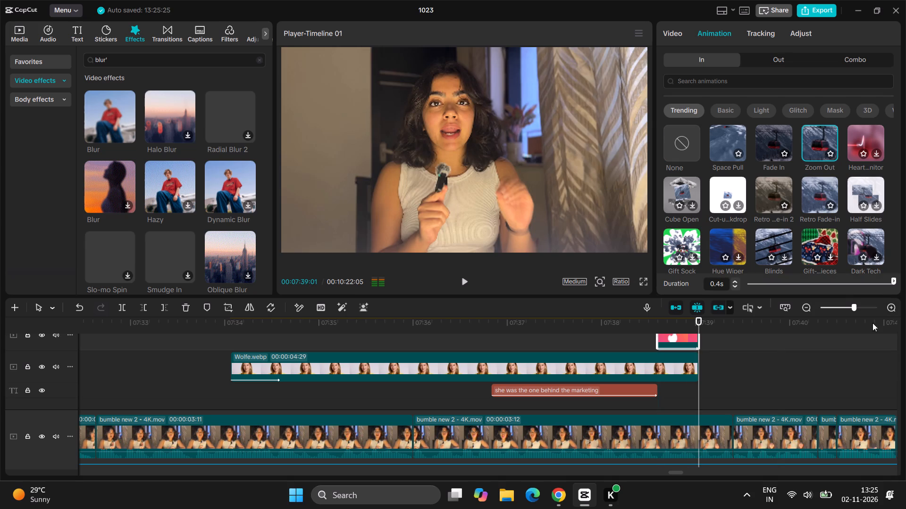
Play back from the Tinder title at about 07:38 to 07:42 to review the titles and the Tinder and Bumble image overlay.
scroll(732, 366, "up", 1)
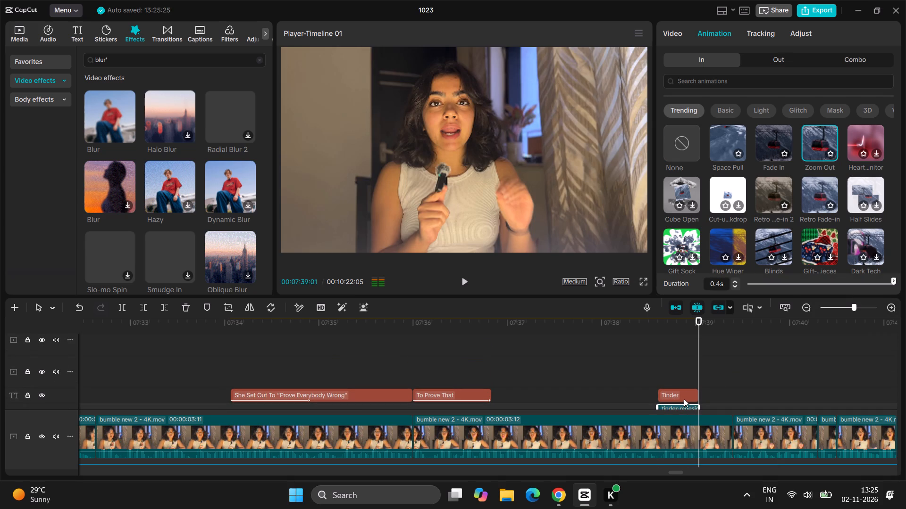
left_click(687, 389)
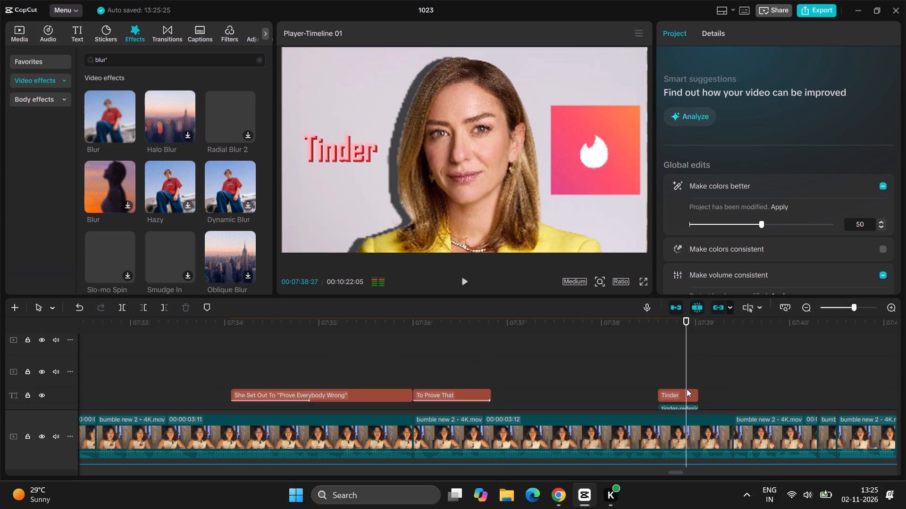
left_click(687, 389)
key("space")
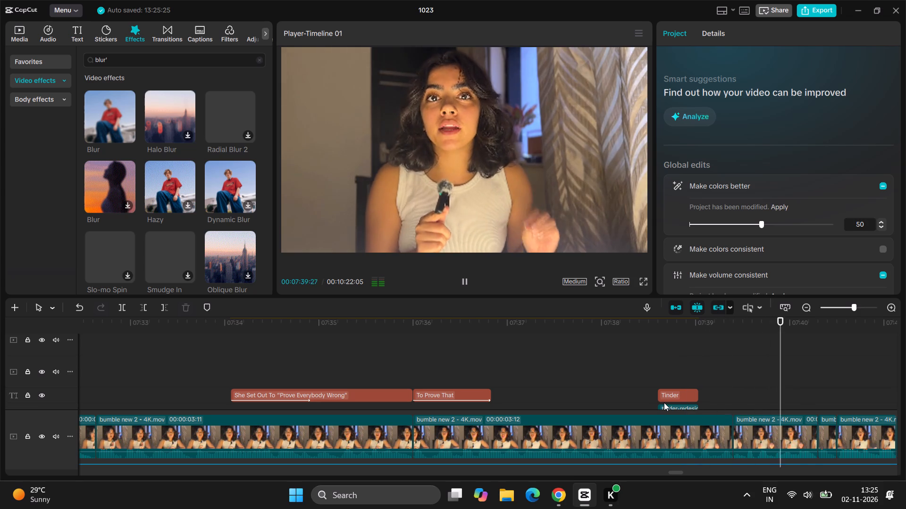
key("space")
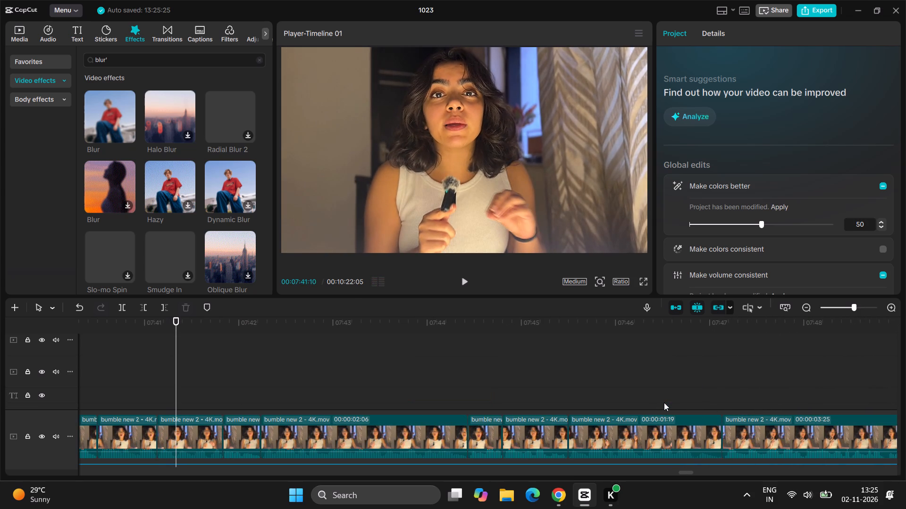
key("space")
key("space")
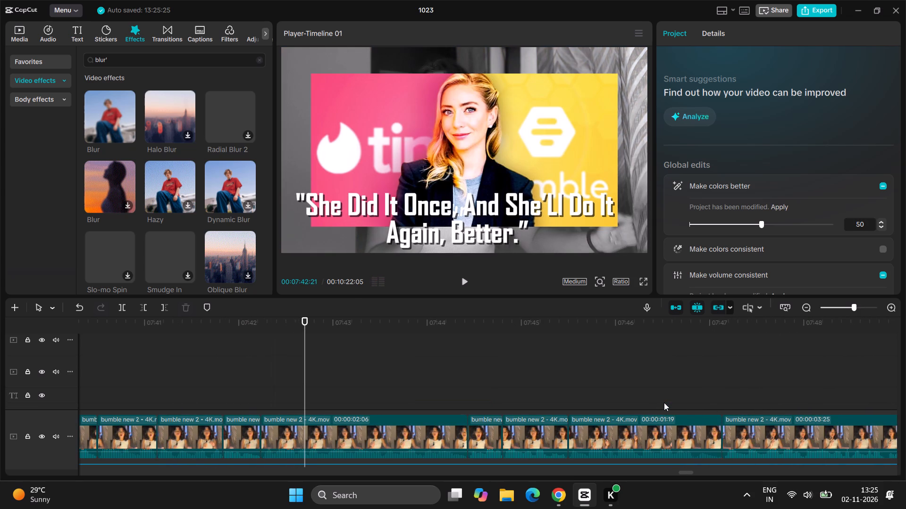
scroll(664, 402, "down", 3)
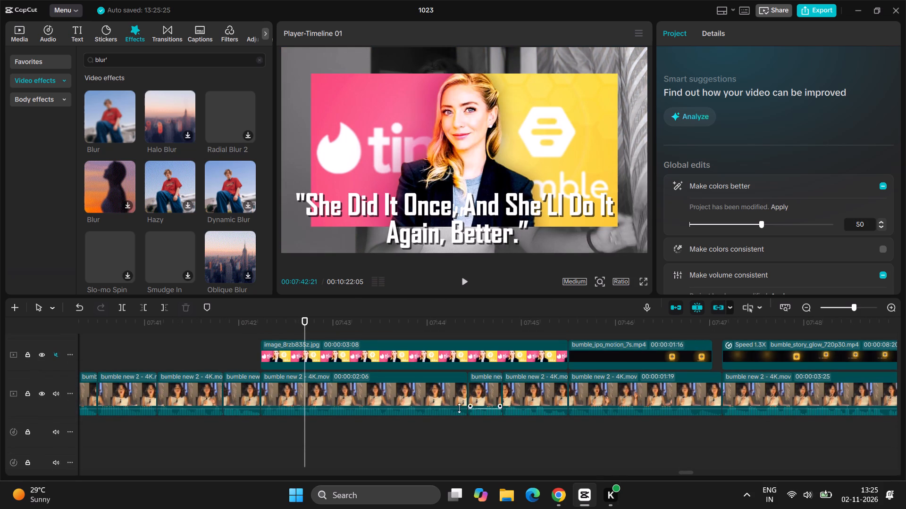
Apply the Blur video effect to the three main-track clips beneath the Tinder and Bumble image, from about 07:42 to 07:45.
left_click_drag(104, 131, 356, 381)
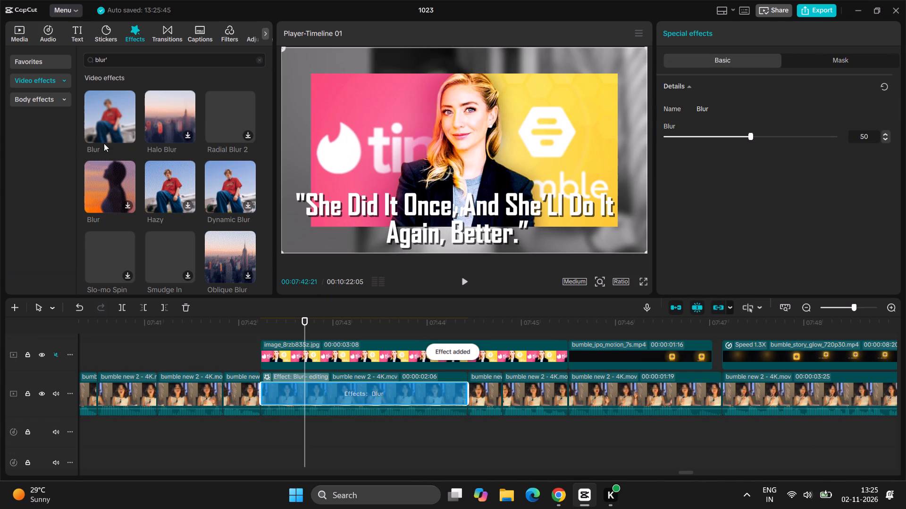
left_click_drag(94, 116, 486, 381)
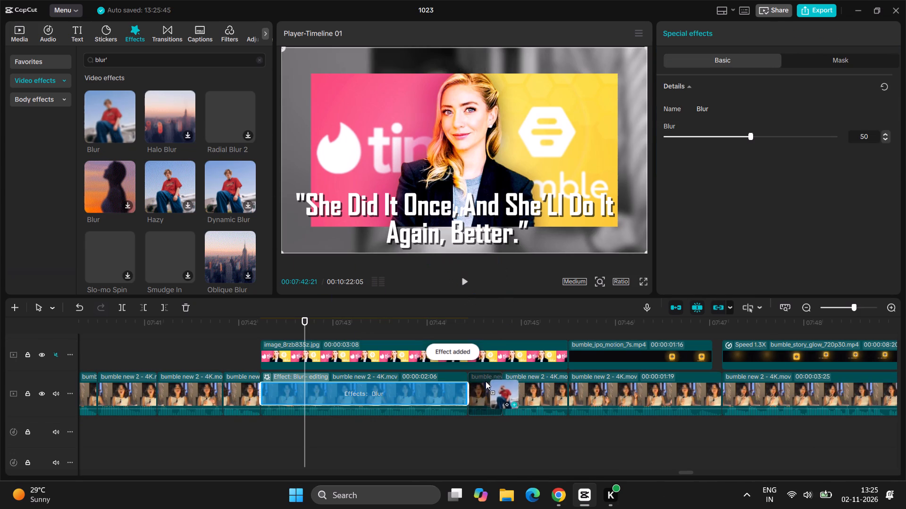
left_click_drag(108, 108, 492, 329)
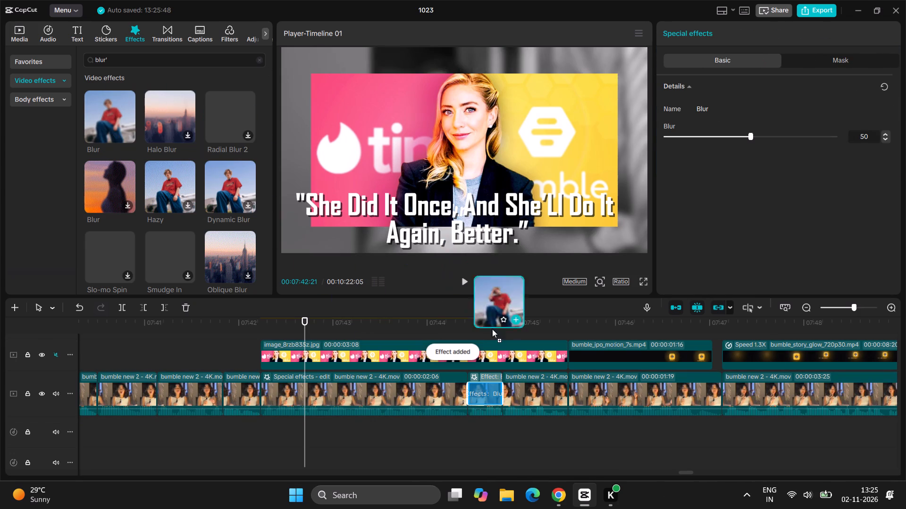
left_click_drag(492, 329, 519, 379)
Apply the Type 2 entrance animation to the "She Did It Once" title with a 3.3 s duration and play it through.
scroll(519, 379, "up", 1)
right_click(519, 379)
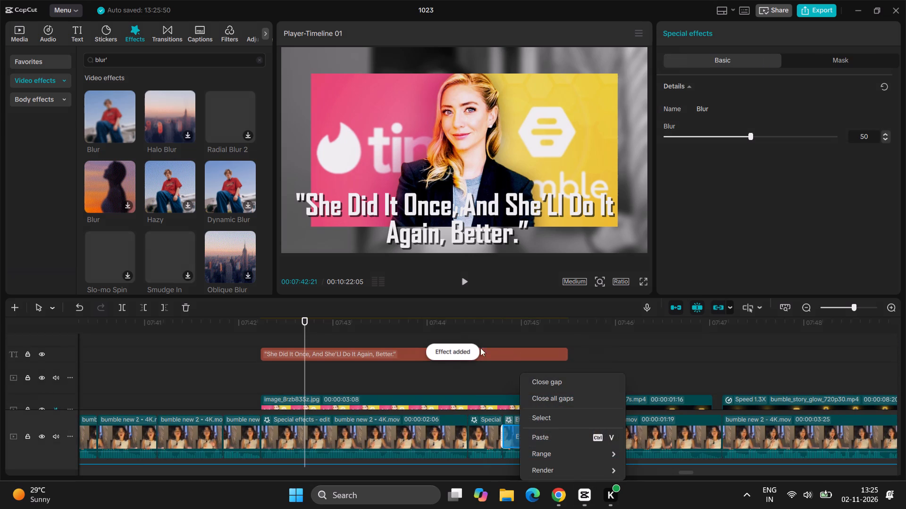
left_click(413, 351)
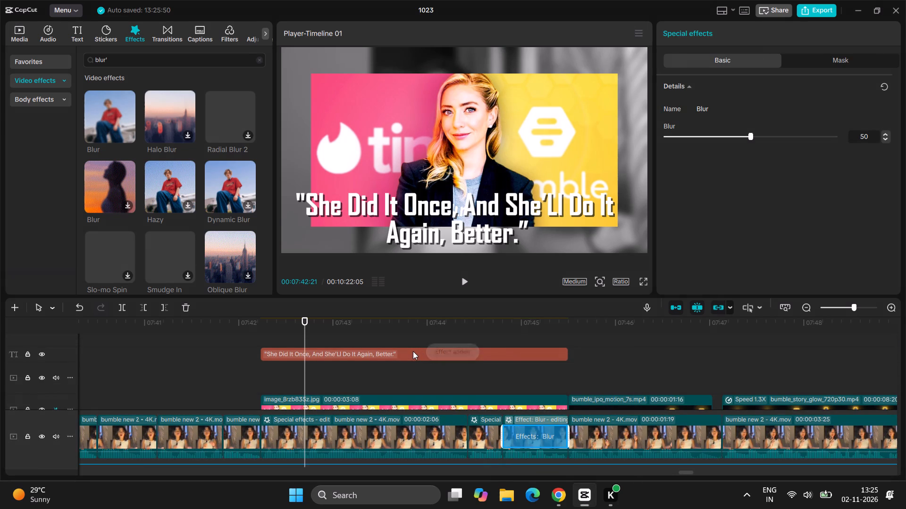
double_click(413, 351)
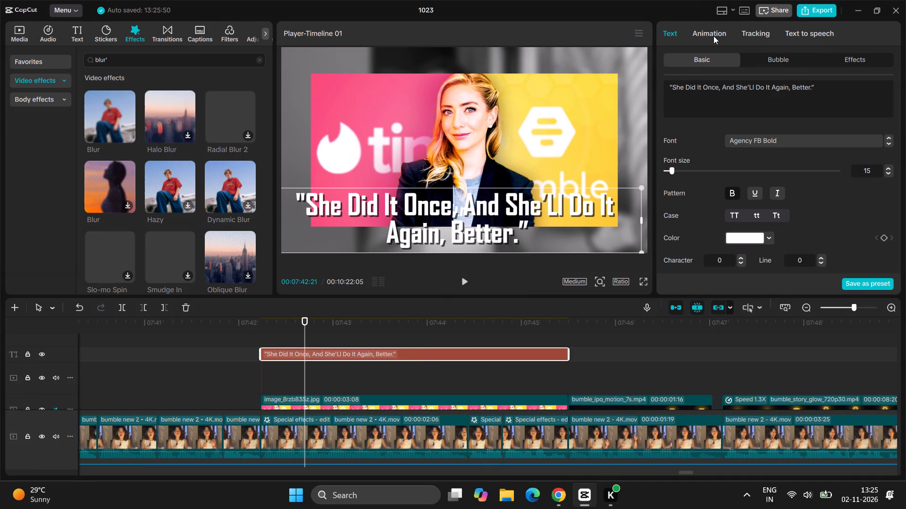
left_click(713, 36)
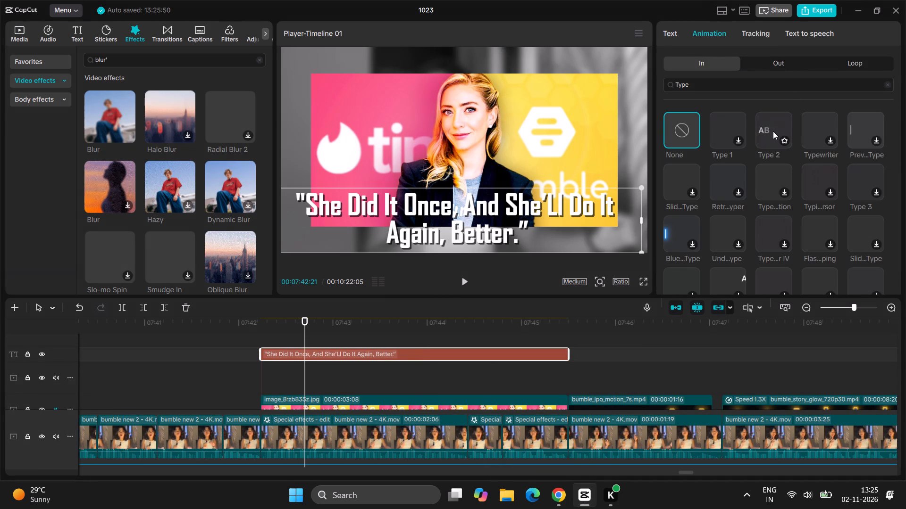
left_click(773, 131)
left_click(773, 132)
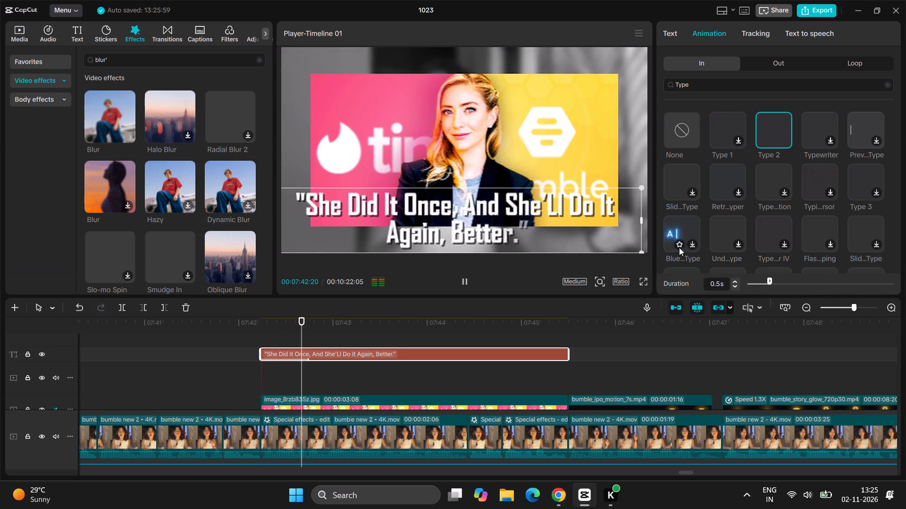
left_click_drag(769, 283, 905, 285)
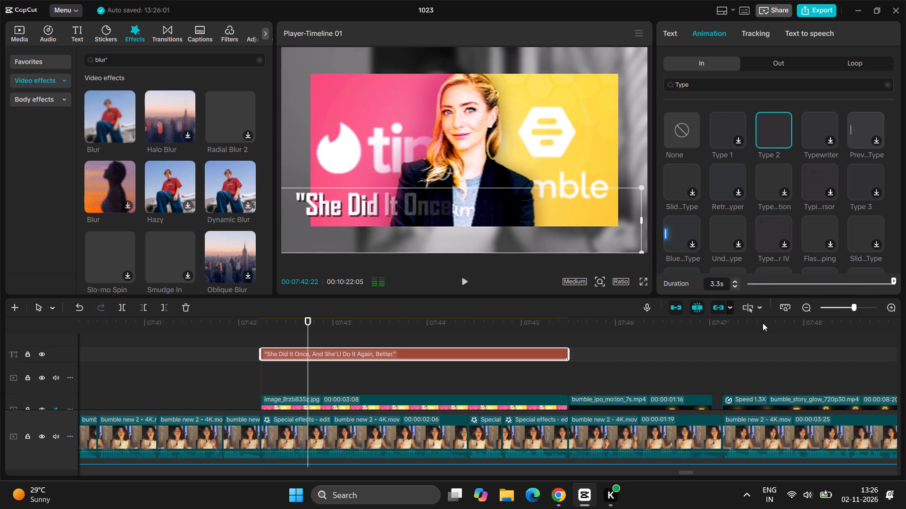
left_click(369, 315)
key("space")
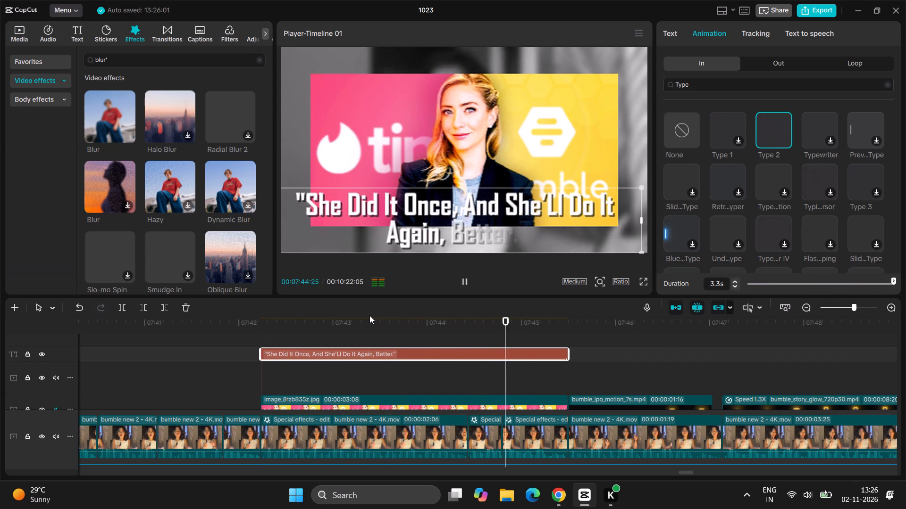
key("space")
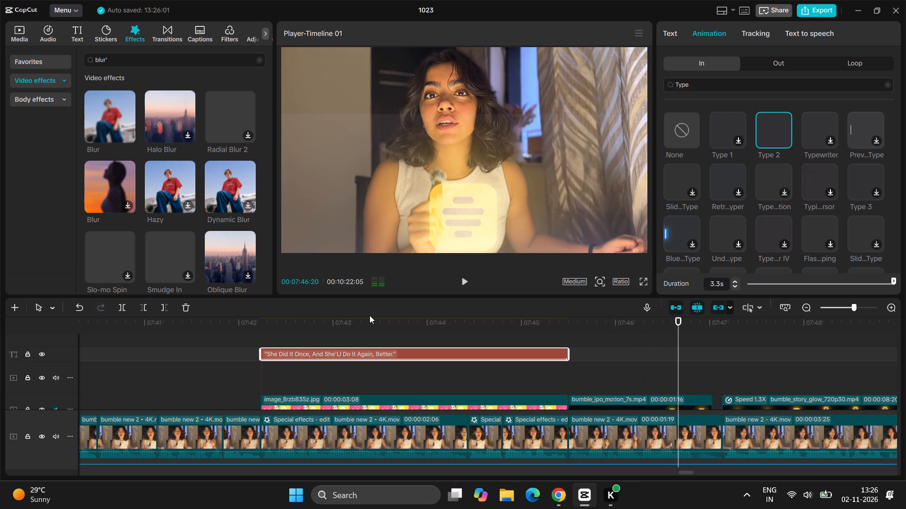
Delete the bumble_ipo_motion_7s.mp4 overlay clip that follows the Tinder and Bumble image.
scroll(593, 376, "down", 1)
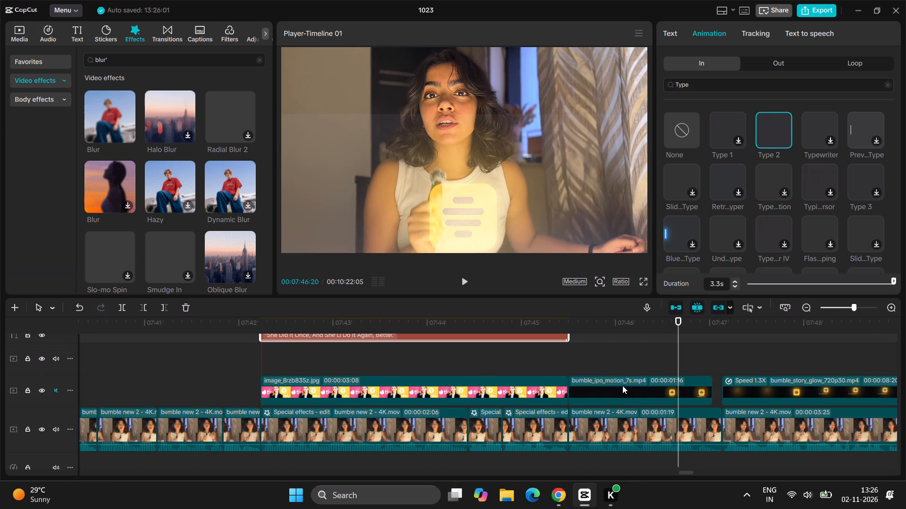
left_click(622, 386)
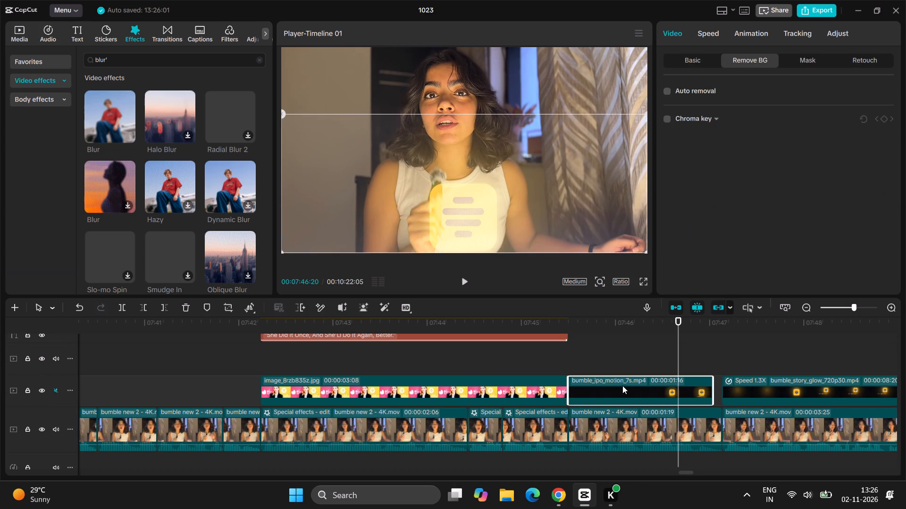
key("Pause")
key("Delete")
Play back from about 07:46 to 08:04 to review the bumble_story_glow overlays and the talking-head clips after them.
scroll(622, 386, "down", 1)
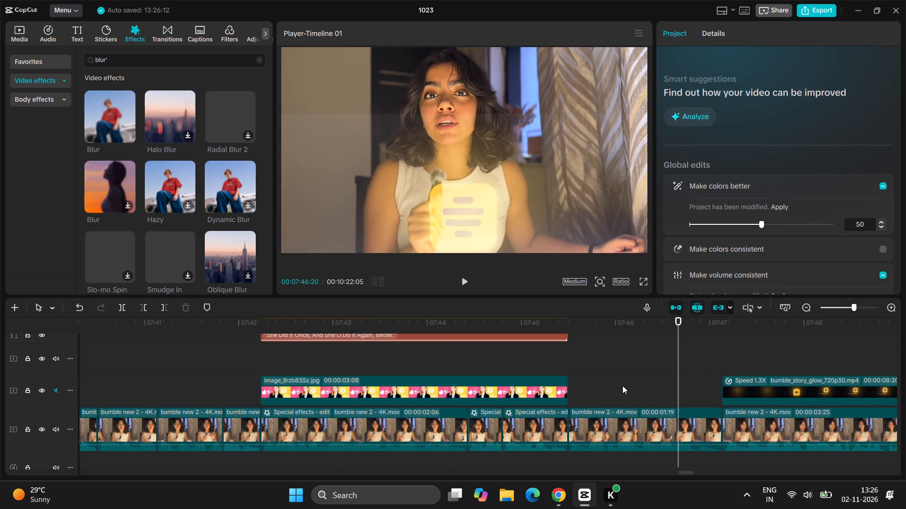
scroll(622, 386, "down", 1)
key("space")
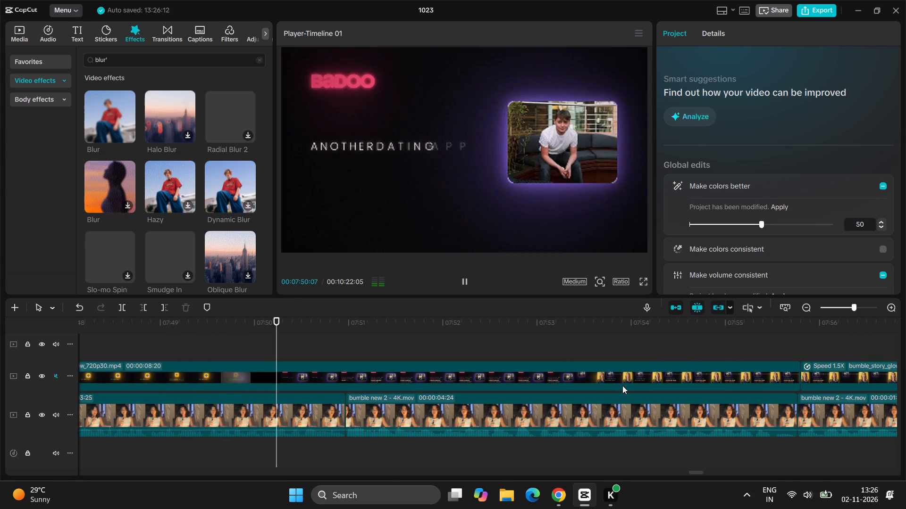
key("space")
key("space")
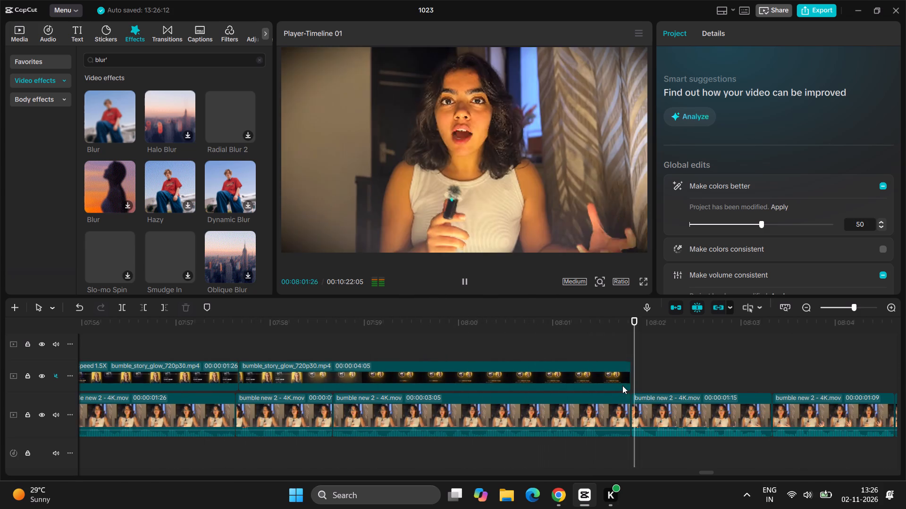
key("space")
key("space")
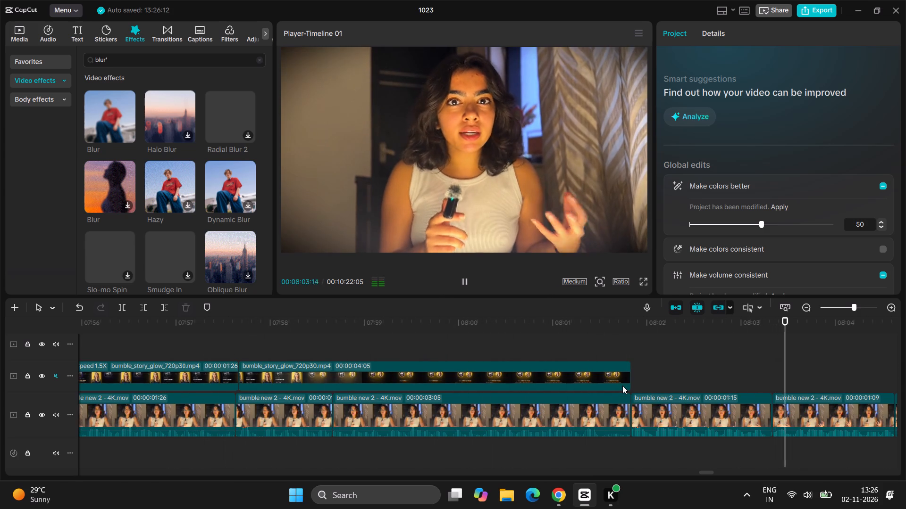
key("space")
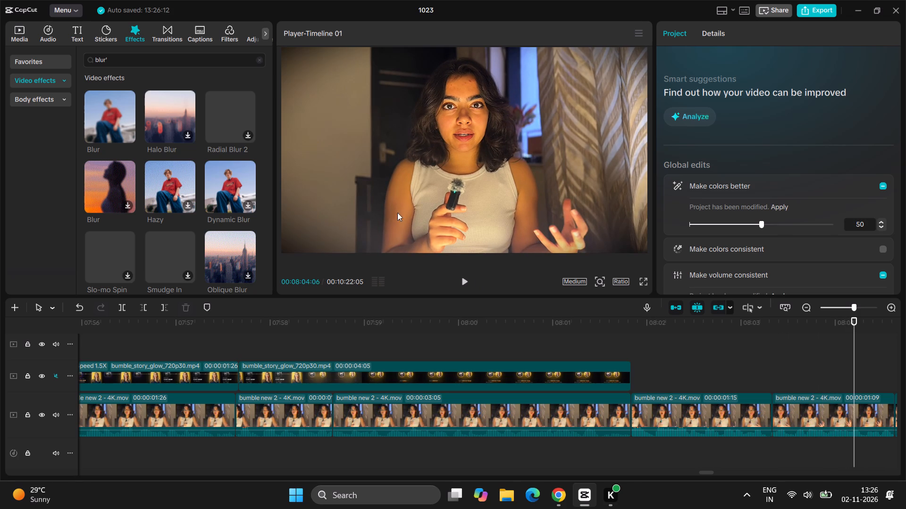
Replace the blur search with a search for "shake" in the video effects.
left_click(257, 60)
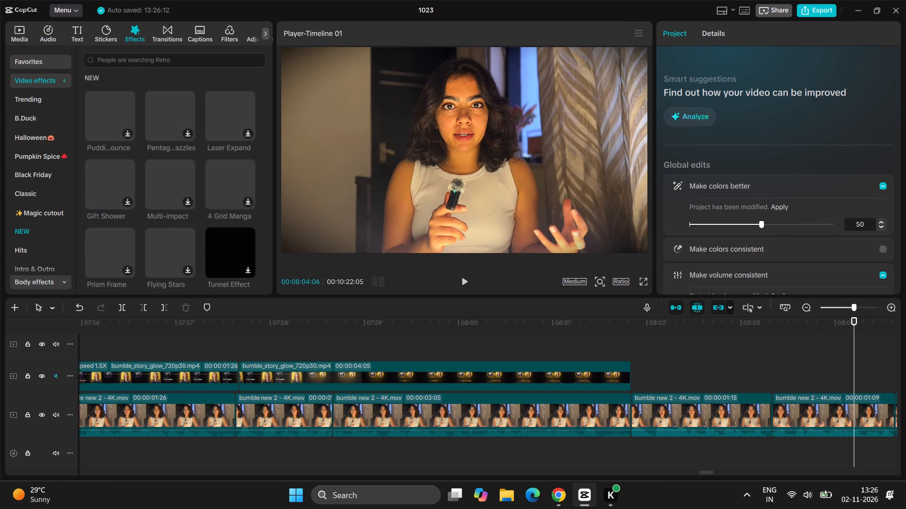
key("z")
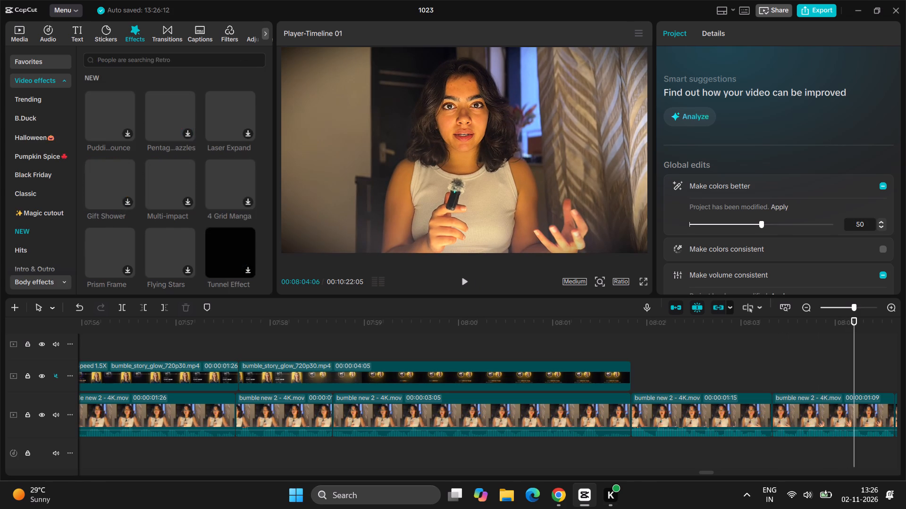
left_click(257, 60)
type("shakee")
key("Return")
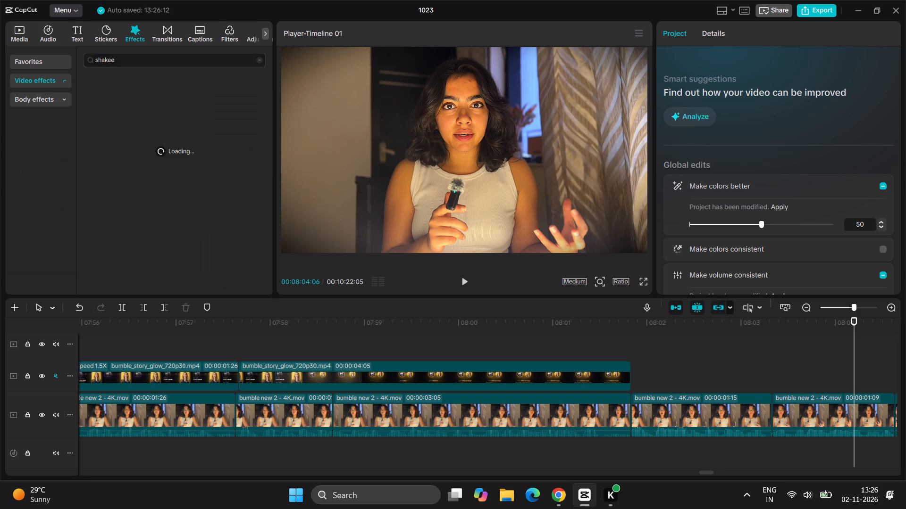
left_click(195, 60)
key("BackSpace")
key("Return")
Examine the wider timeline around 08:04, including the sound-effect tracks and the violin music track.
scroll(750, 386, "left", 1)
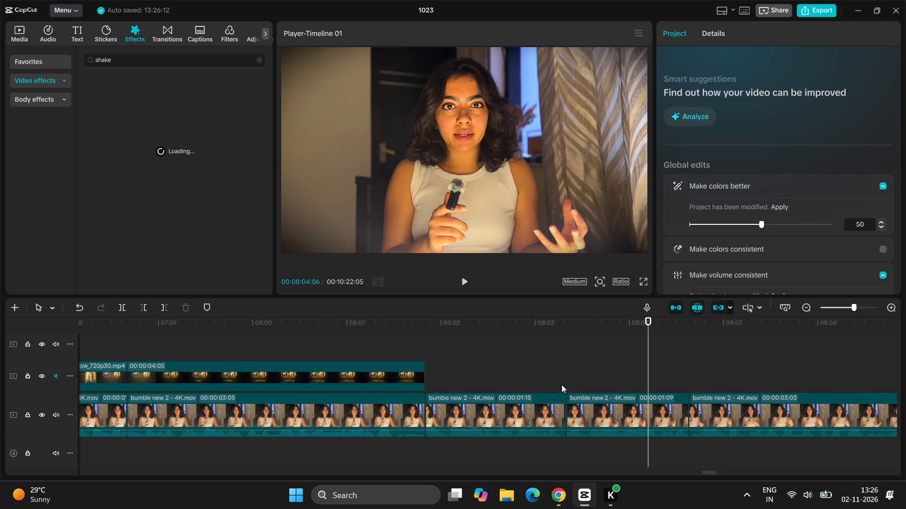
scroll(635, 414, "down", 1)
scroll(635, 414, "down", 2, "ctrl")
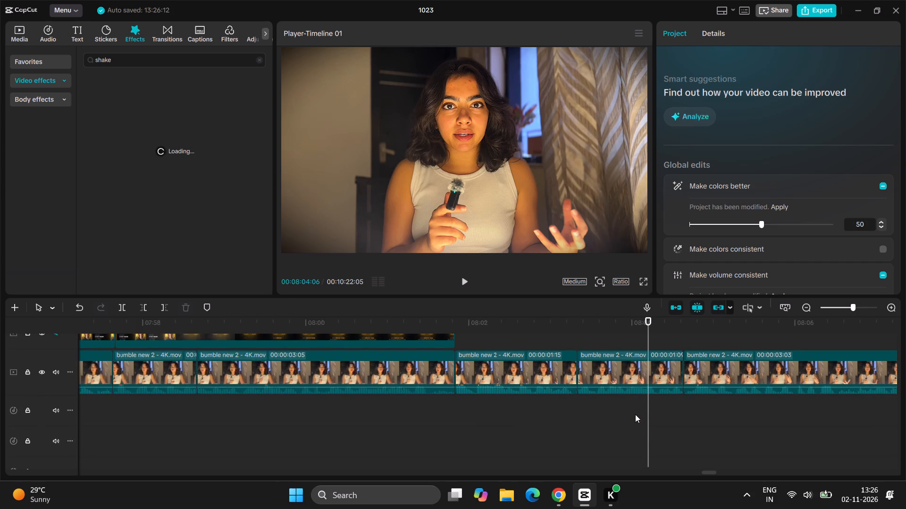
scroll(635, 414, "down", 10, "ctrl")
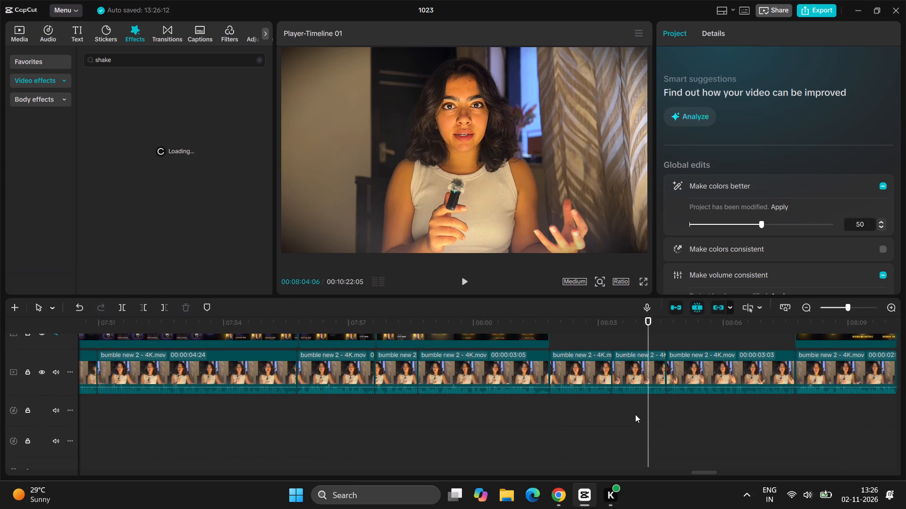
scroll(635, 414, "down", 9, "ctrl")
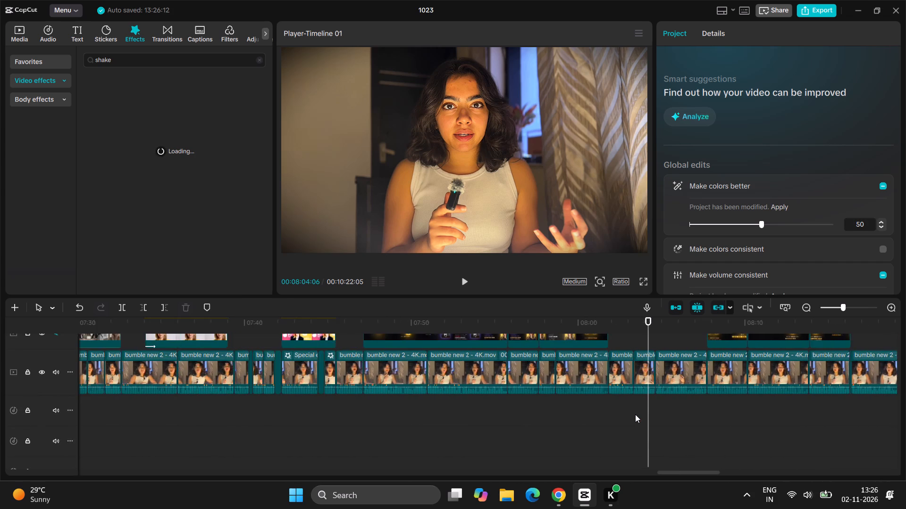
scroll(635, 414, "down", 9, "ctrl")
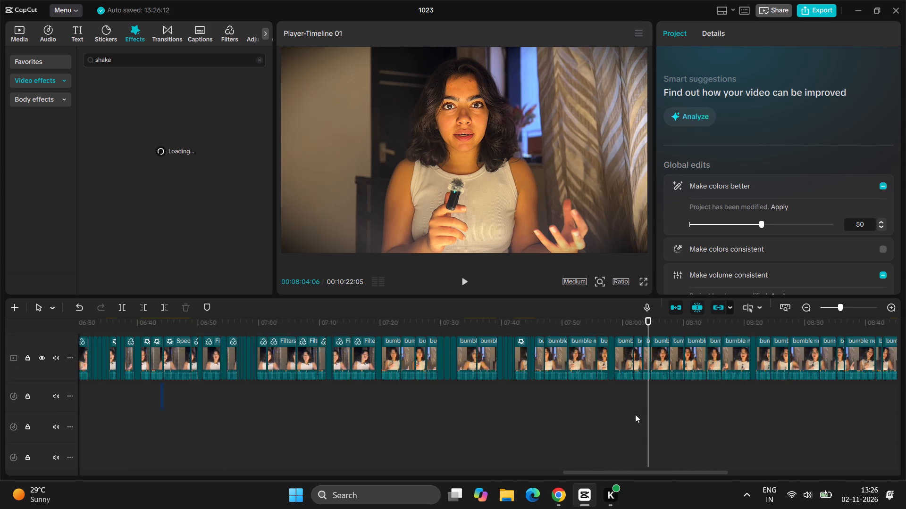
scroll(635, 414, "down", 2, "ctrl")
scroll(635, 414, "left", 1)
scroll(635, 414, "down", 2, "ctrl")
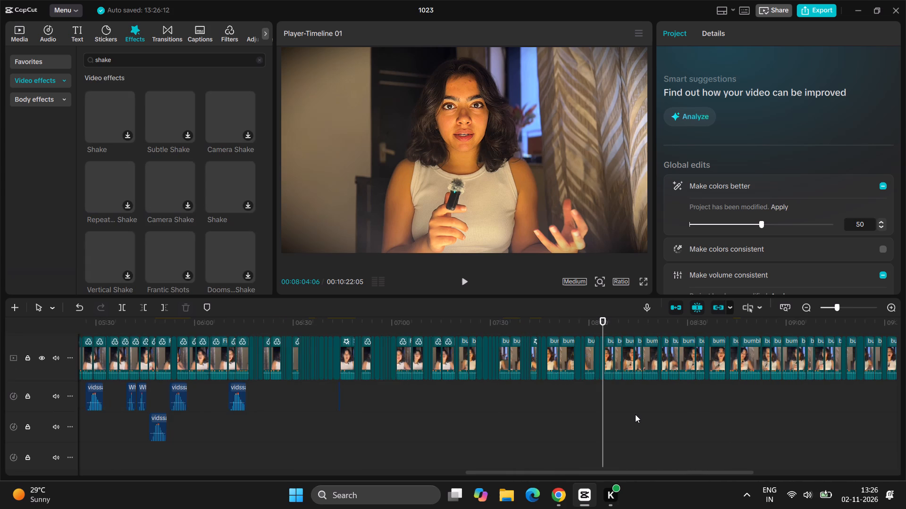
scroll(635, 414, "down", 6, "ctrl")
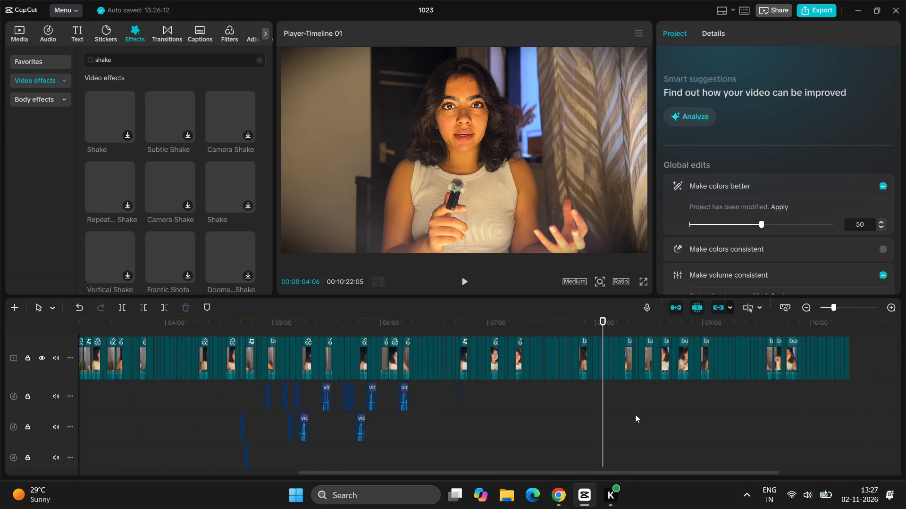
scroll(635, 414, "down", 3)
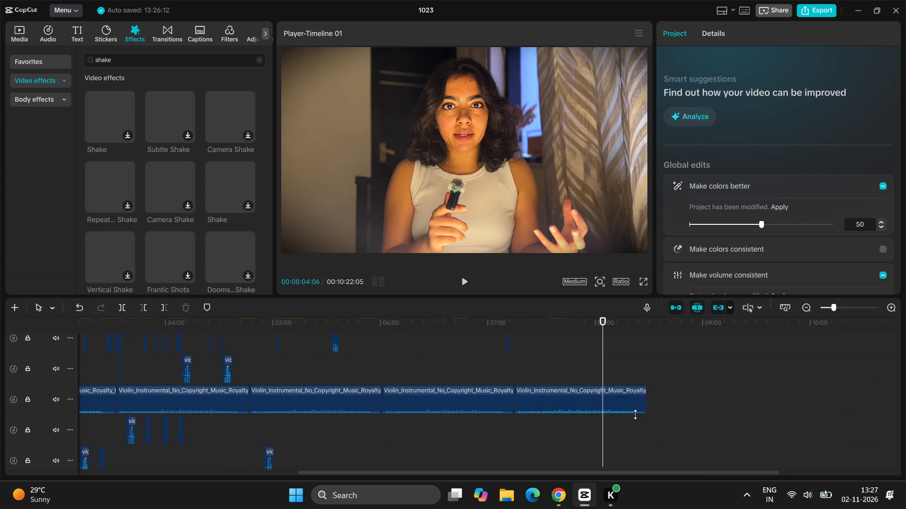
scroll(635, 414, "up", 1)
scroll(635, 414, "up", 6, "ctrl")
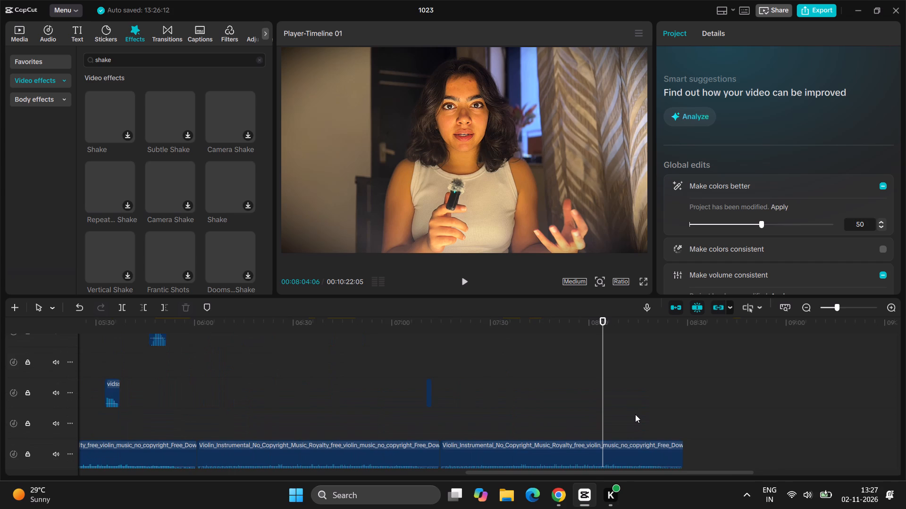
scroll(635, 414, "up", 16, "ctrl")
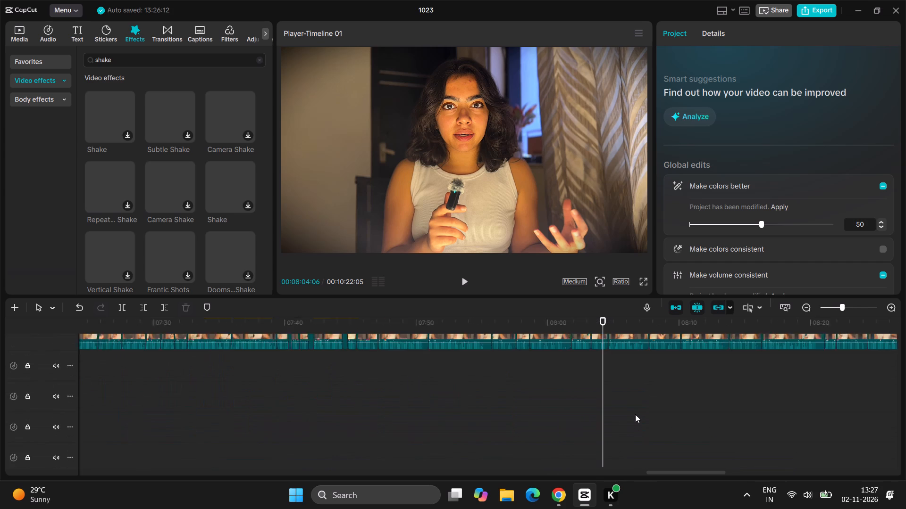
scroll(635, 414, "up", 11, "ctrl")
scroll(635, 414, "down", 1)
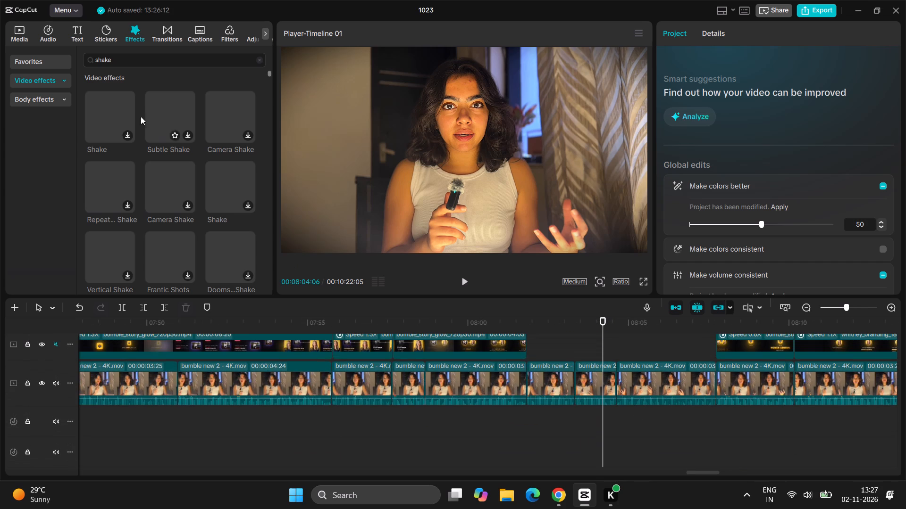
Apply the Shake video effect to the short talking-head clip at 08:04, with speed 9 and strength 10.
left_click(91, 114)
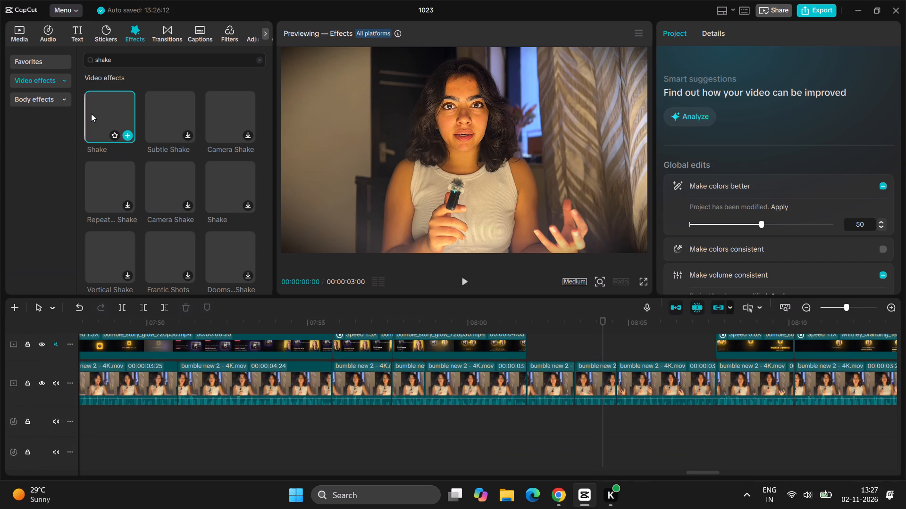
left_click_drag(93, 110, 529, 281)
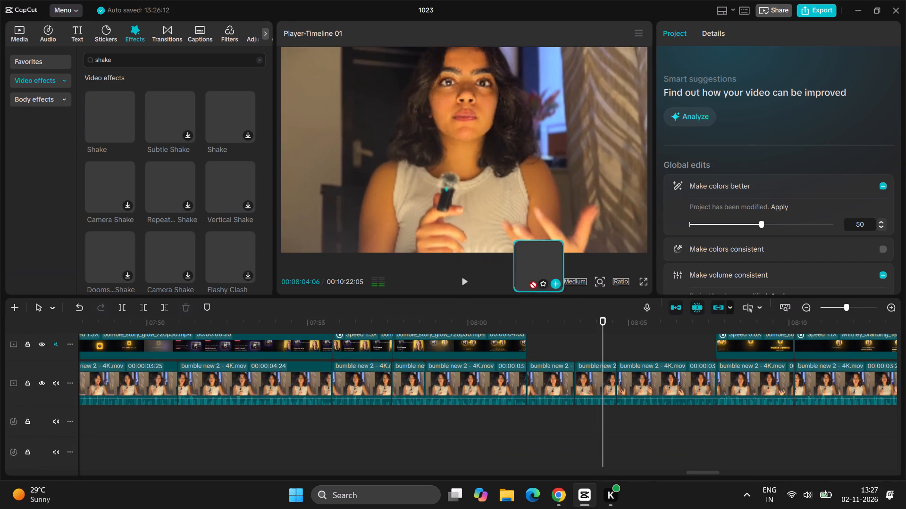
left_click_drag(529, 281, 594, 377)
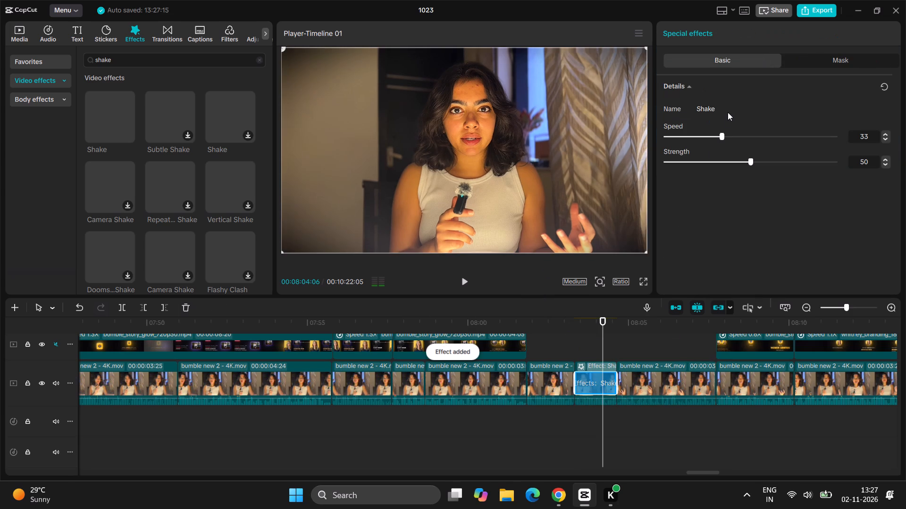
left_click_drag(703, 136, 682, 147)
left_click(683, 161)
Play back from about 08:03 to 08:36 to review the shaken clip and the whitney_branding and interview overlays after it.
key("space")
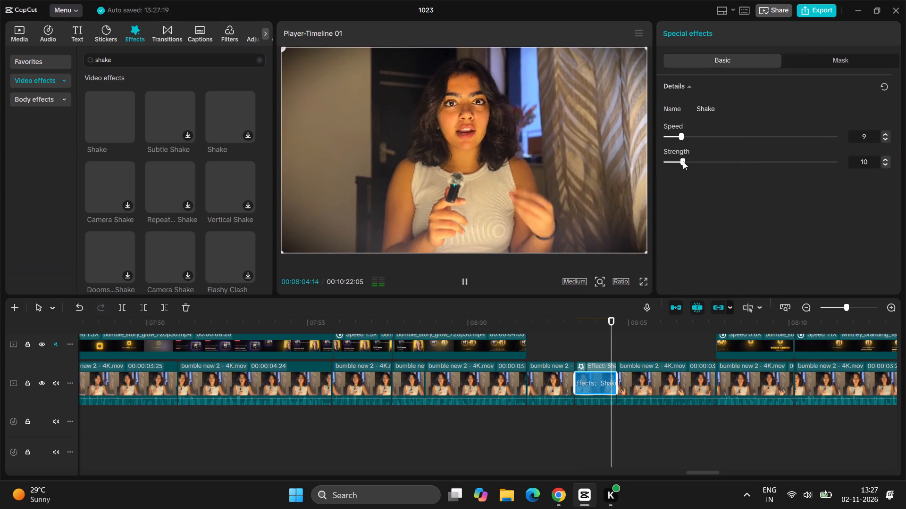
key("space")
left_click_drag(620, 329, 555, 353)
key("space")
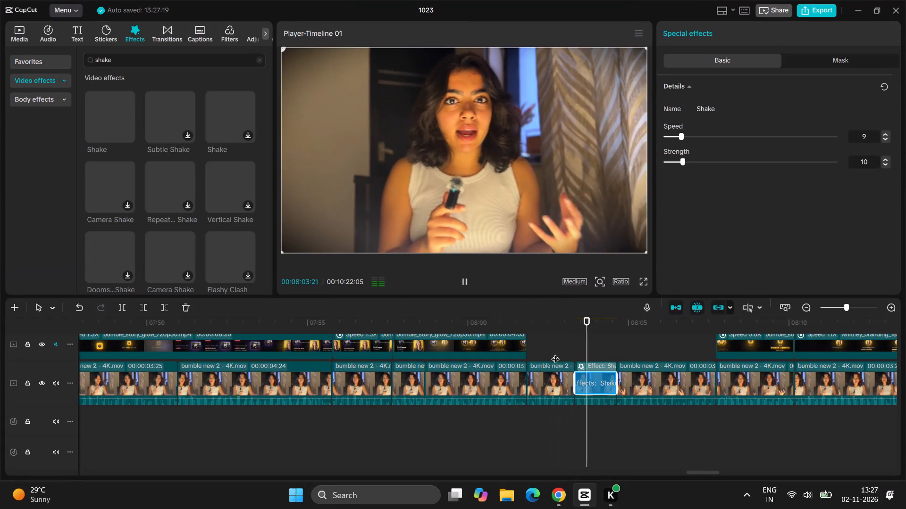
key("space")
key("space")
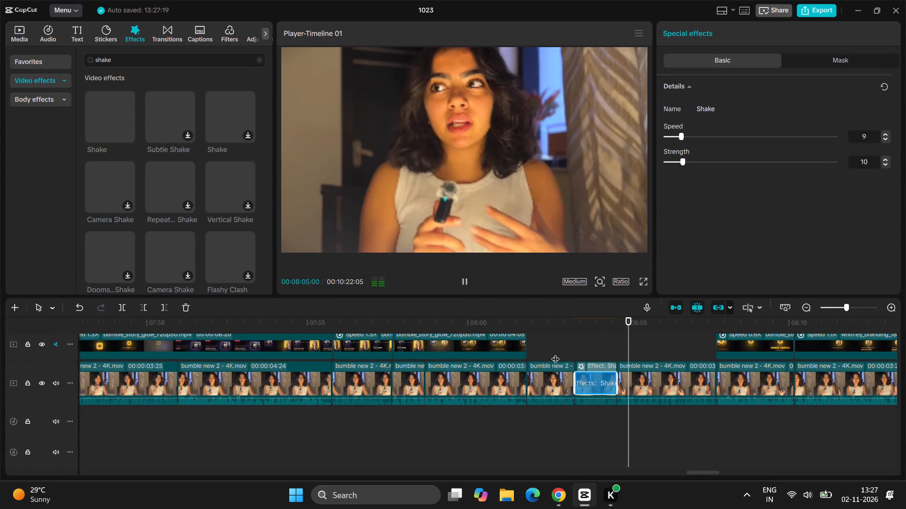
key("space")
key("space")
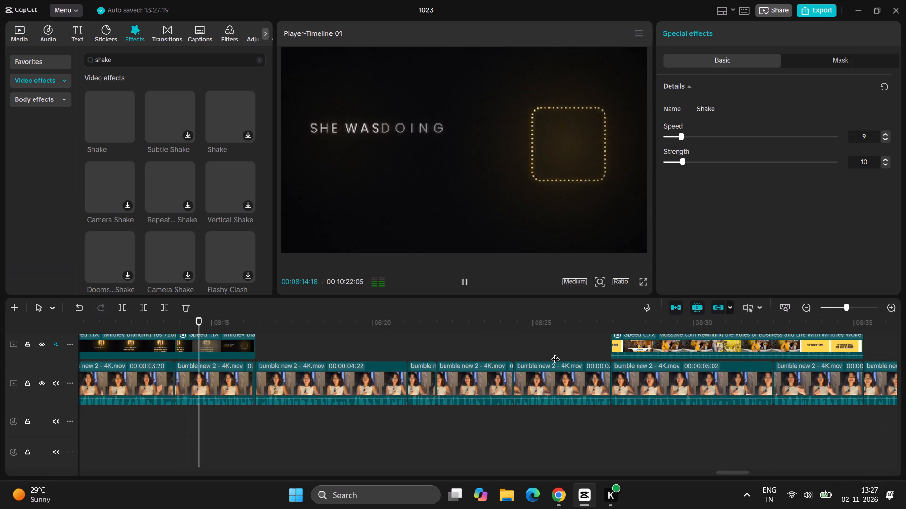
scroll(556, 366, "up", 1)
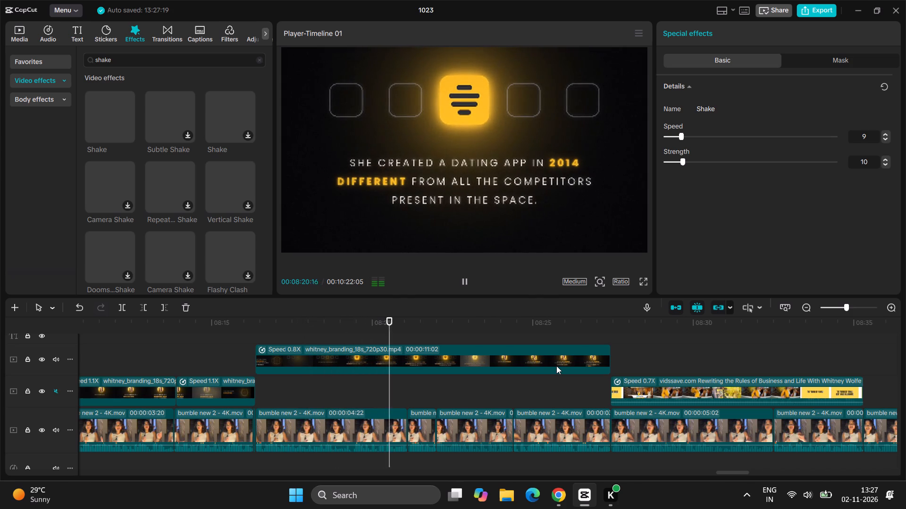
key("space")
key("space")
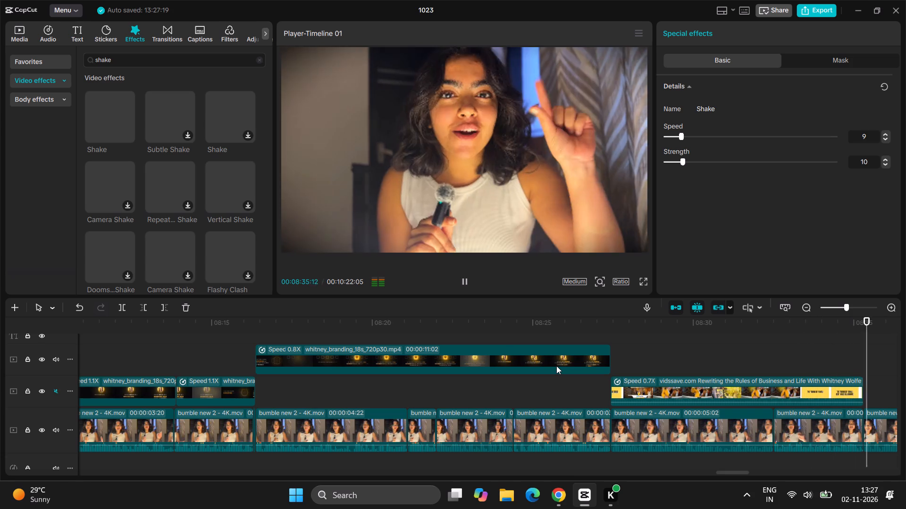
key("space")
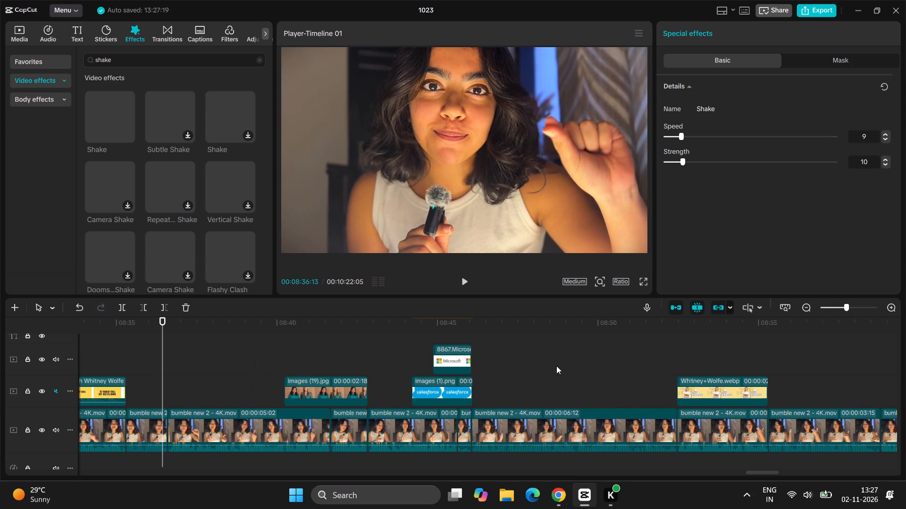
Go to the start of the images (19).jpg overlay at 08:40:07 and search the video effects for "blur" instead of "shake".
scroll(556, 366, "down", 1)
left_click(286, 329)
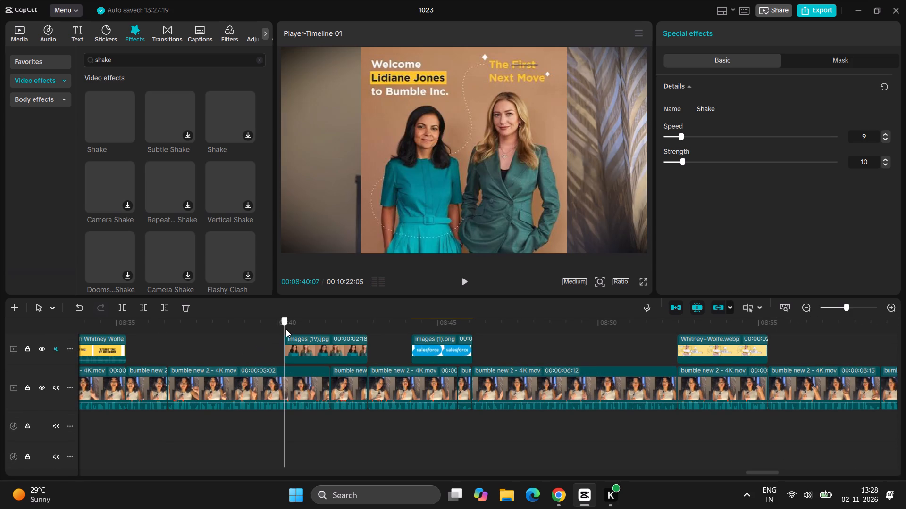
left_click(286, 329)
left_click(259, 59)
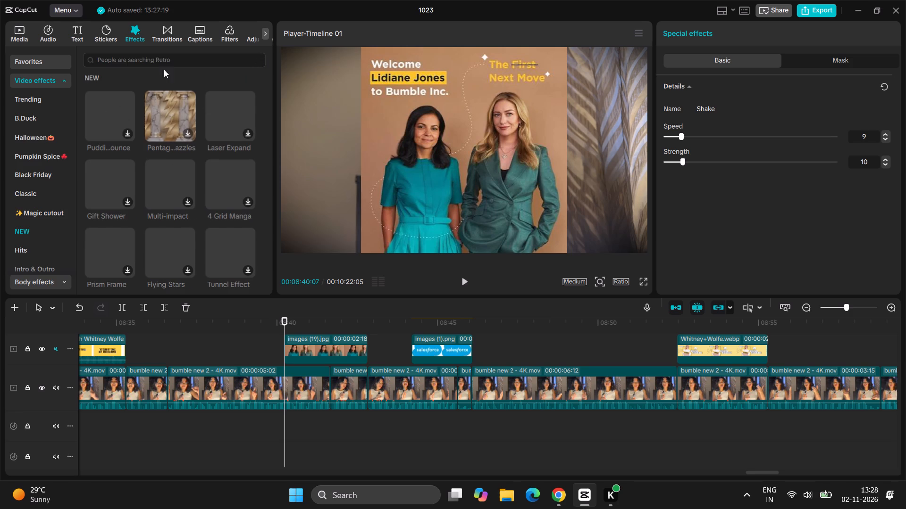
left_click(174, 60)
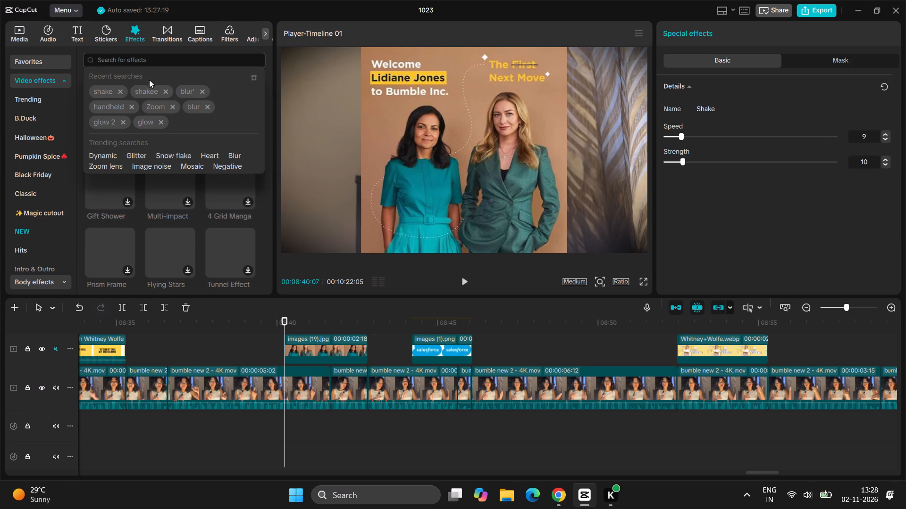
left_click(191, 105)
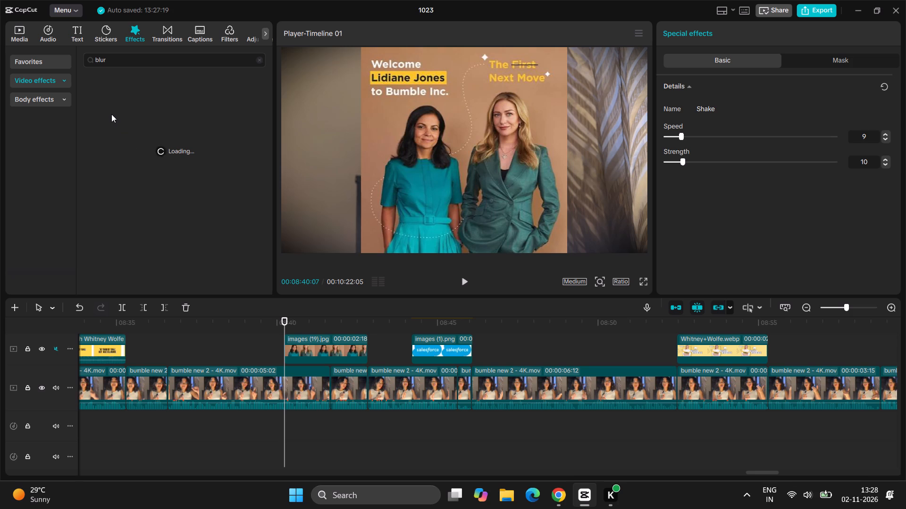
Apply the Zoom Out entrance animation to the images (19).jpg, Salesforce and Microsoft overlays.
scroll(374, 331, "up", 2)
scroll(382, 369, "up", 1)
left_click(352, 379)
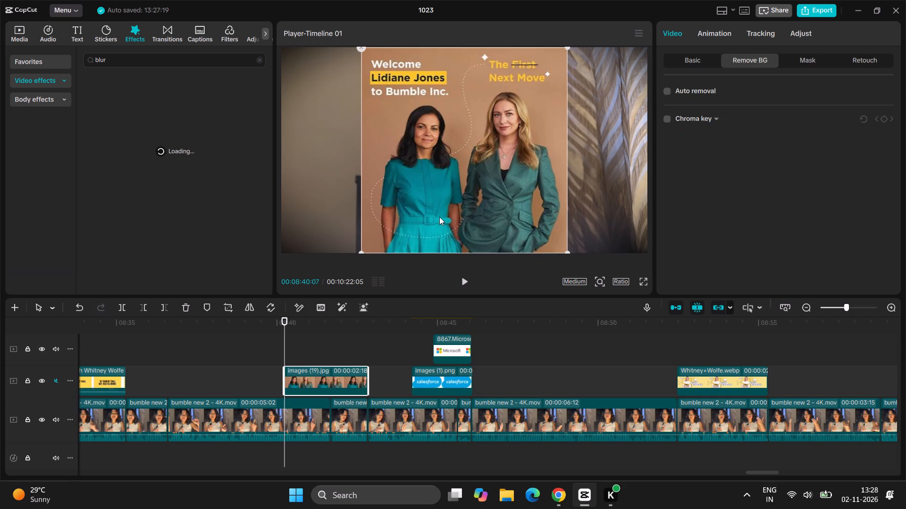
left_click(711, 37)
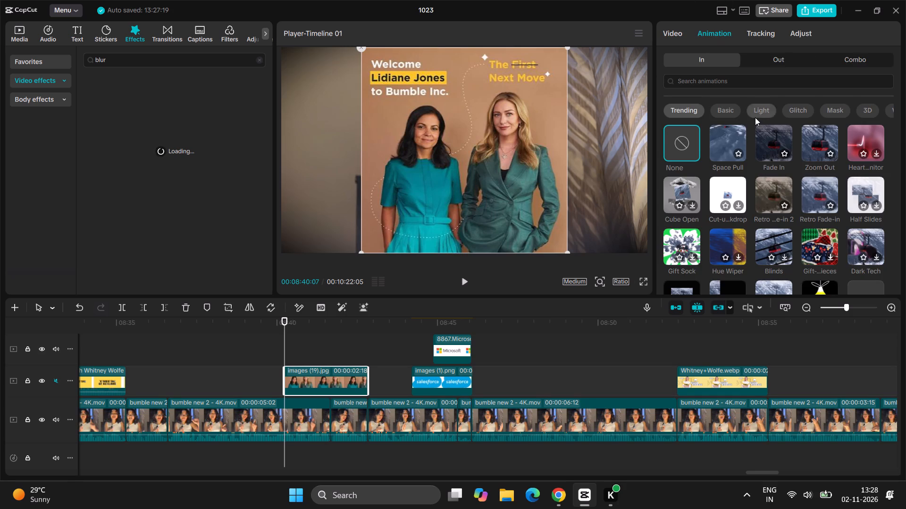
left_click(806, 145)
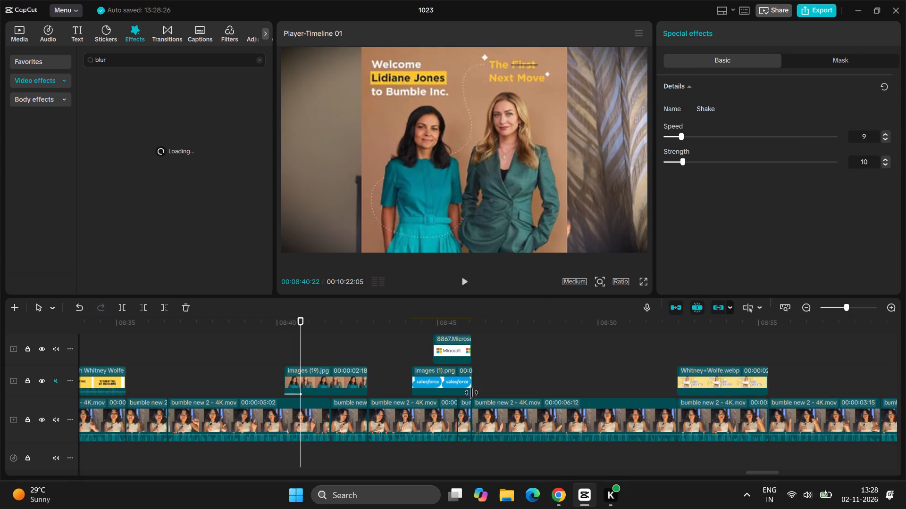
left_click(468, 376)
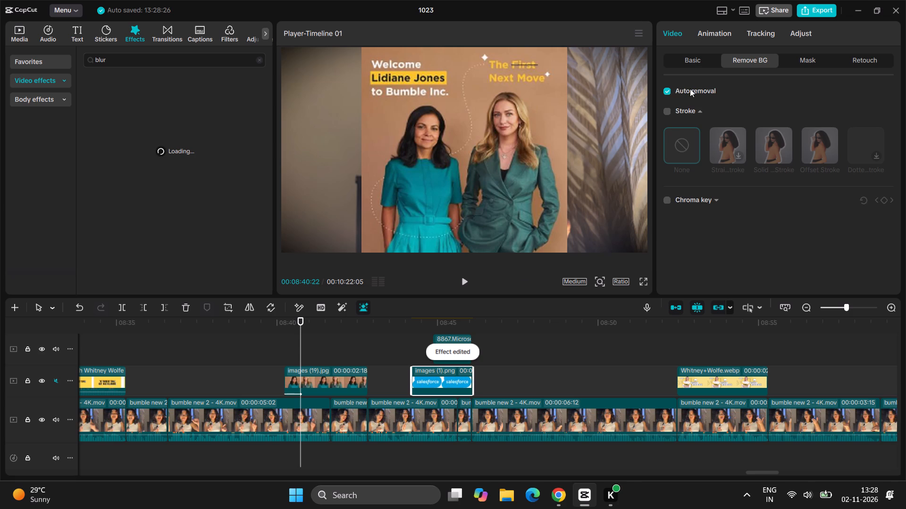
left_click(718, 38)
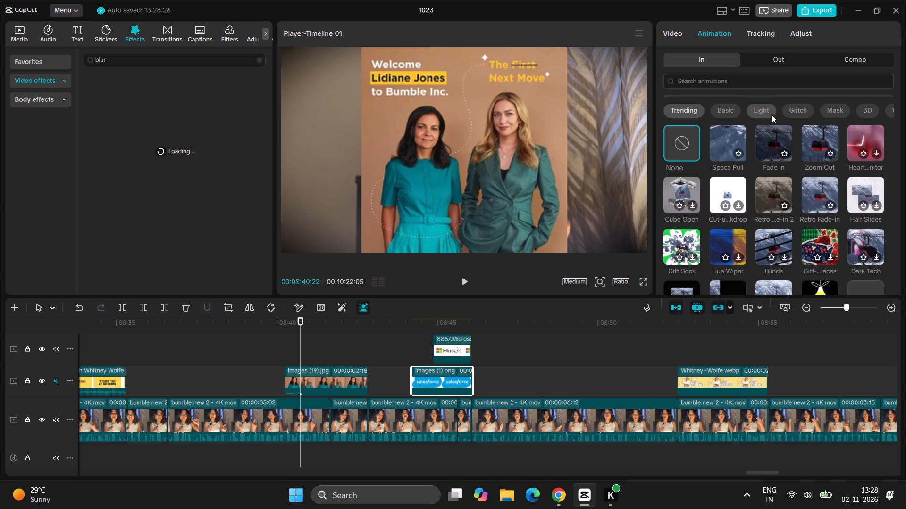
left_click(817, 145)
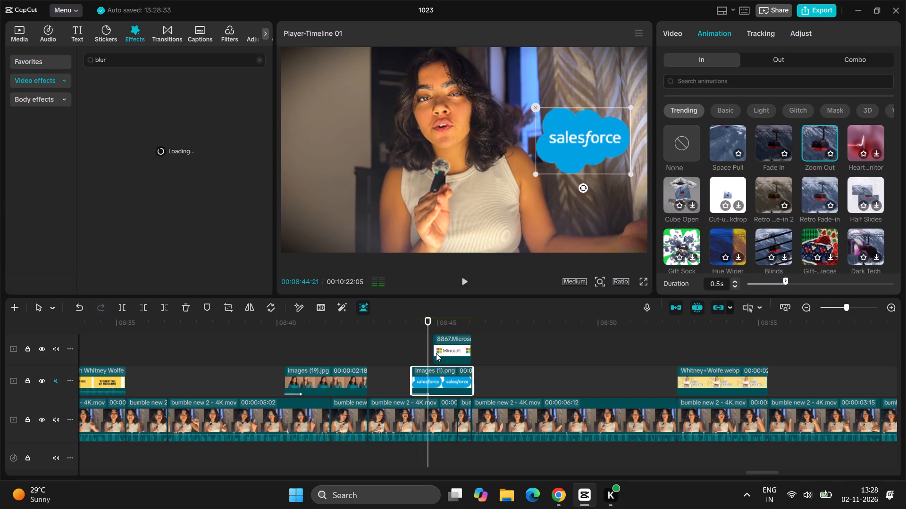
left_click(437, 354)
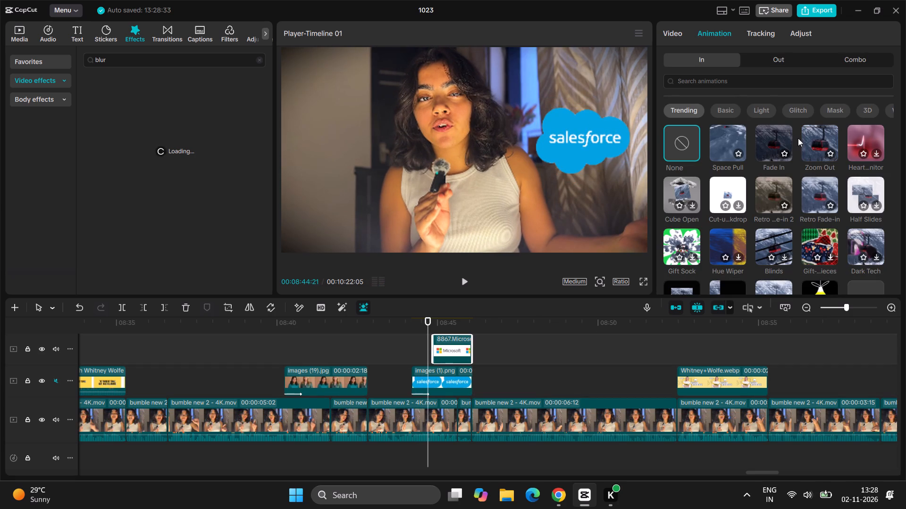
left_click(798, 138)
left_click(821, 135)
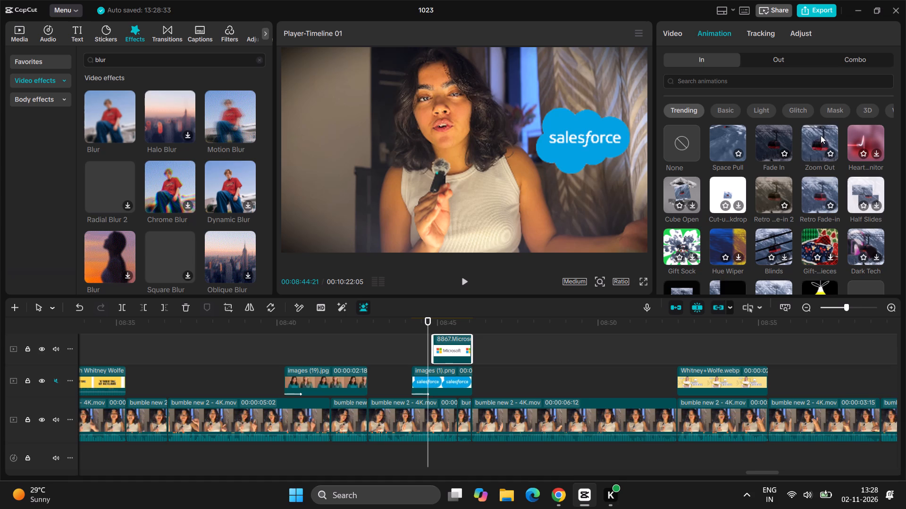
Blur the talking-head footage beneath the images (19).jpg overlay with the Blur effect, splitting the clip at 08:40:07 where the overlay starts.
left_click_drag(110, 130, 331, 414)
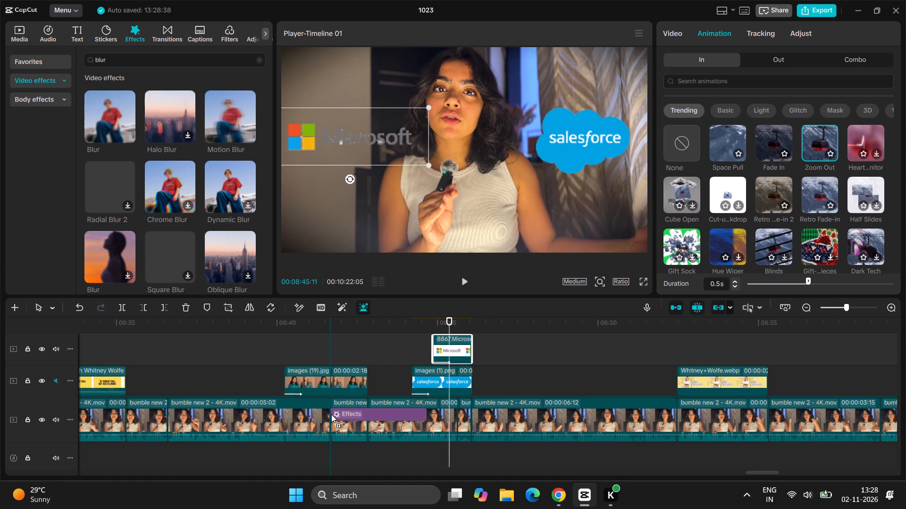
left_click_drag(331, 414, 347, 416)
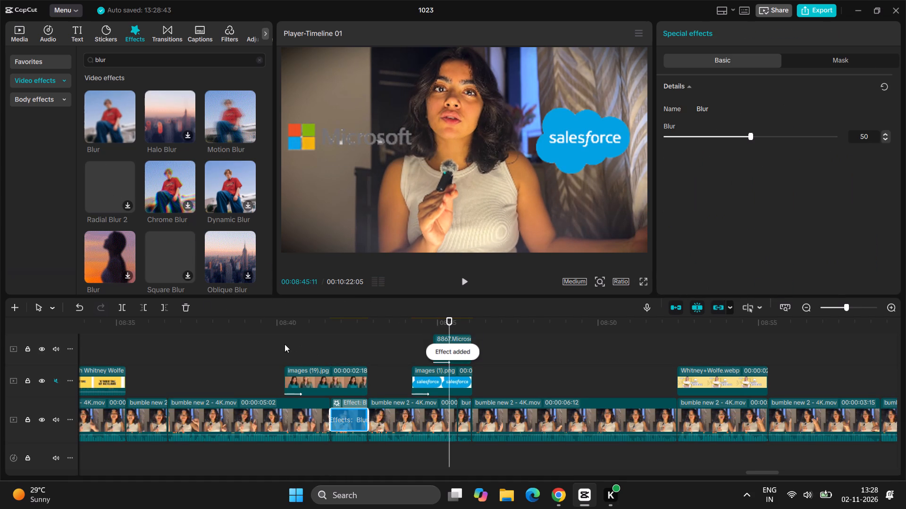
left_click(286, 356)
left_click_drag(286, 356, 281, 357)
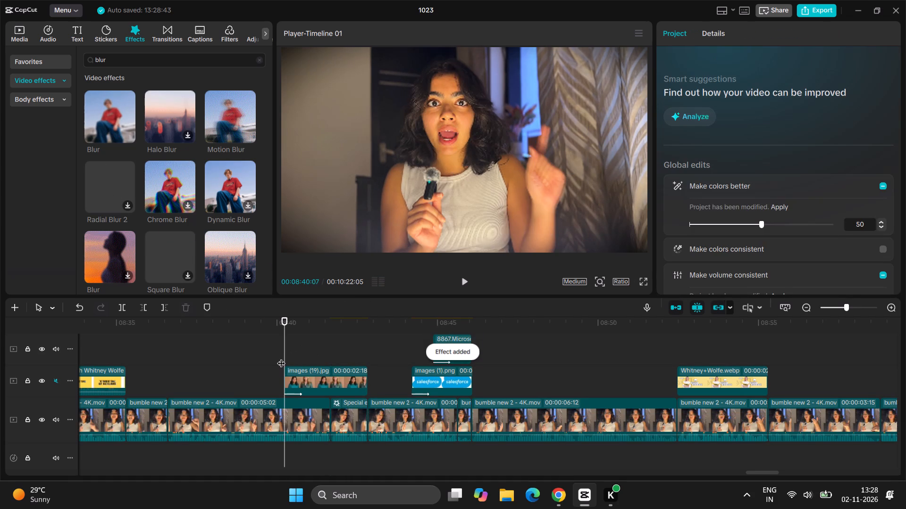
key("ctrl+b")
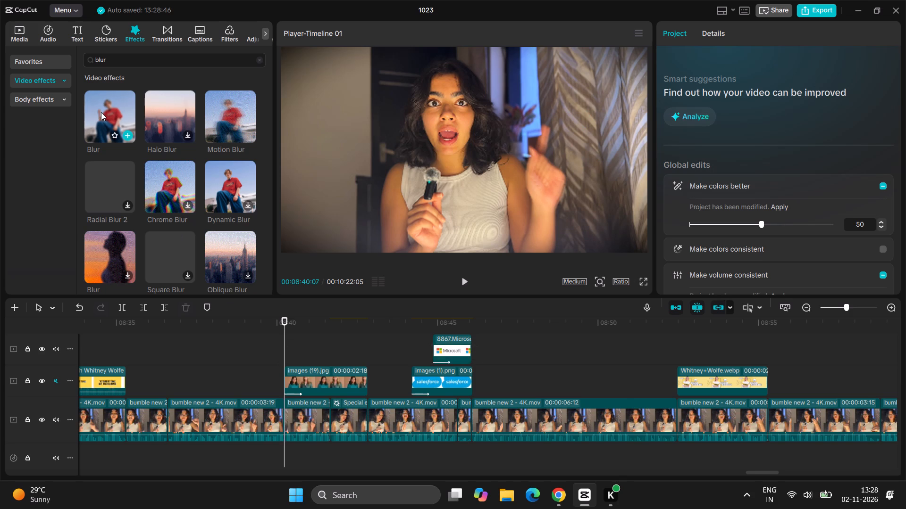
left_click_drag(101, 112, 296, 414)
Play on from 08:40 and split the talking-head clip at 08:49:10.
key("space")
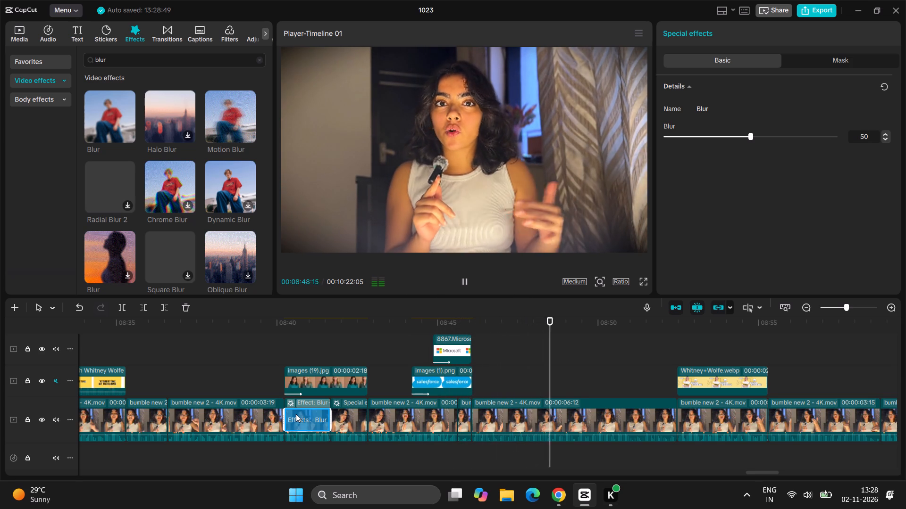
key("space")
key("space")
key("space")
key("space")
key("space")
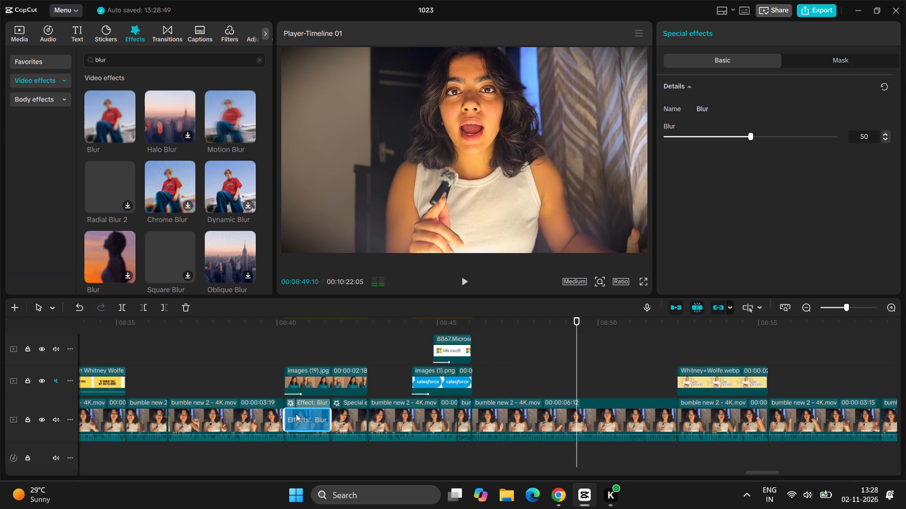
key("ctrl+b")
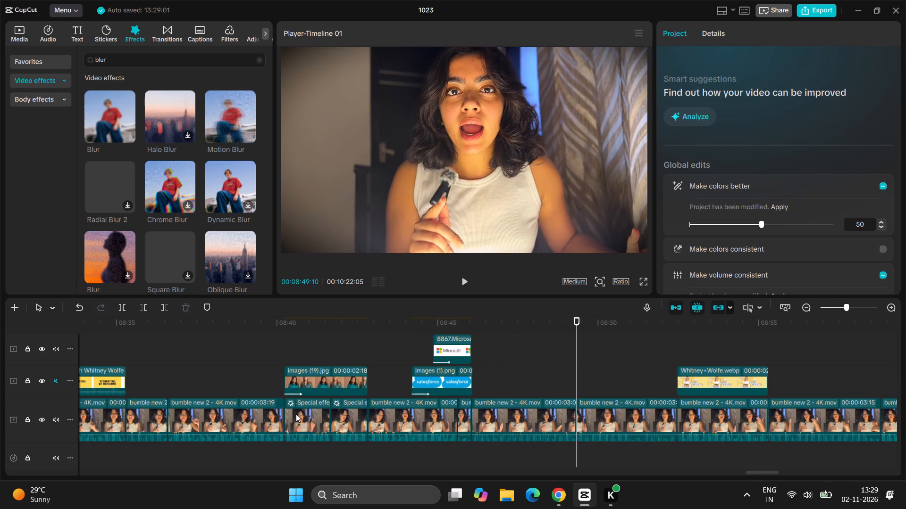
Scale down the talking-head clip before the 08:49:10 split to a little over half the frame width, keeping it centred.
left_click(556, 426)
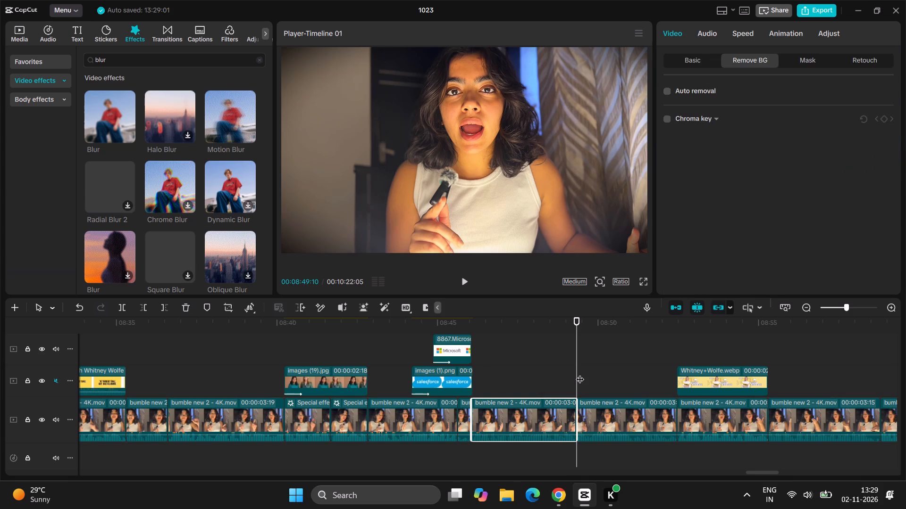
left_click_drag(580, 374, 467, 405)
key("space")
key("space")
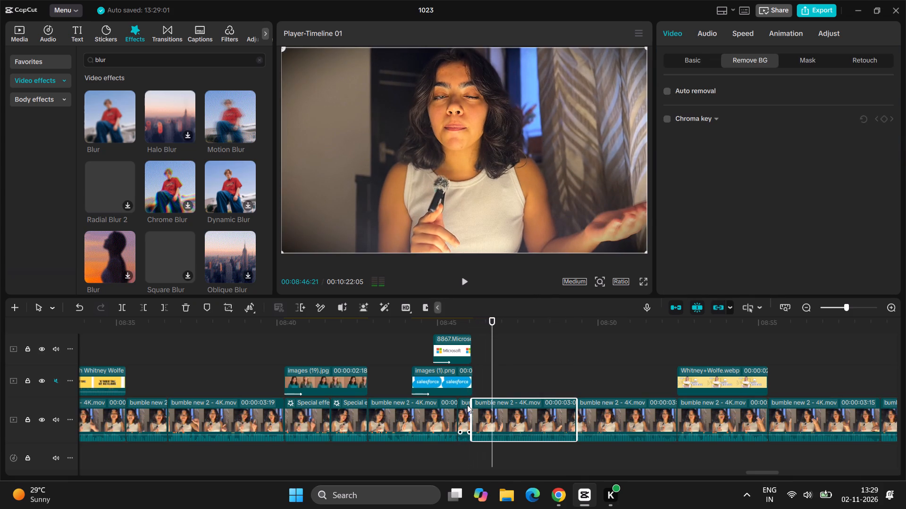
left_click_drag(646, 250, 575, 182)
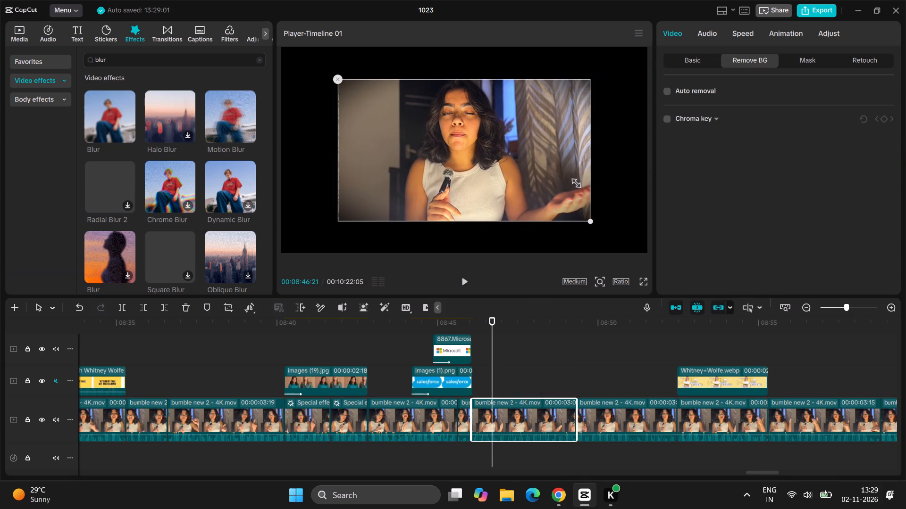
left_click_drag(575, 182, 572, 105)
left_click(572, 105)
left_click(572, 105)
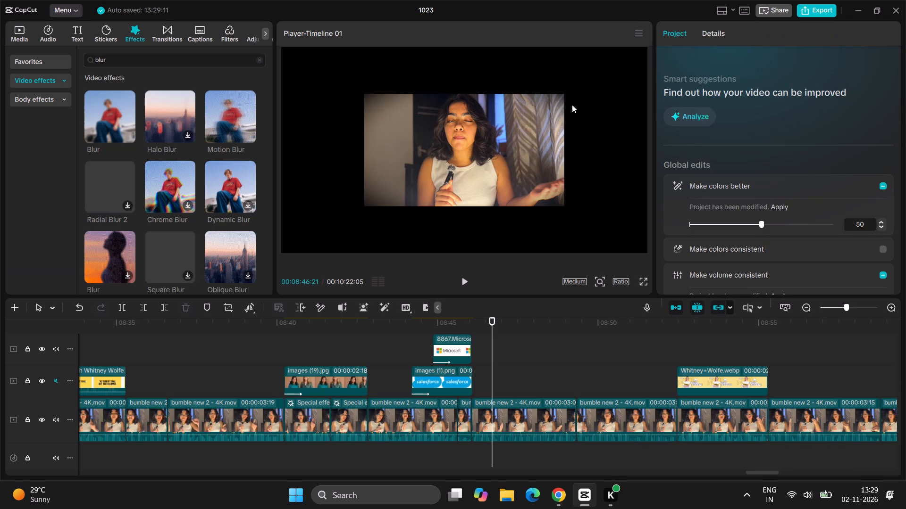
Enlarge the talking-head clip at 08:46 to a little over two thirds of the frame width, keeping it centred.
left_click(508, 420)
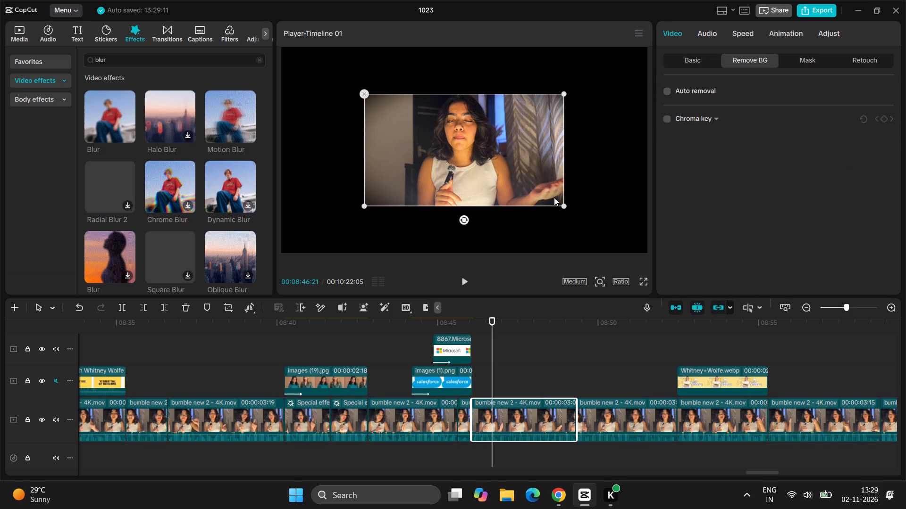
left_click_drag(563, 205, 580, 214)
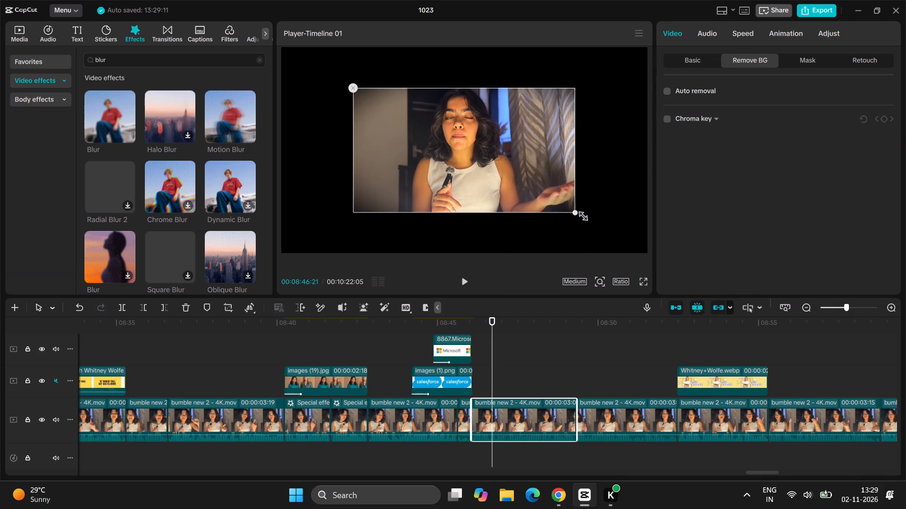
left_click_drag(580, 214, 592, 218)
double_click(592, 218)
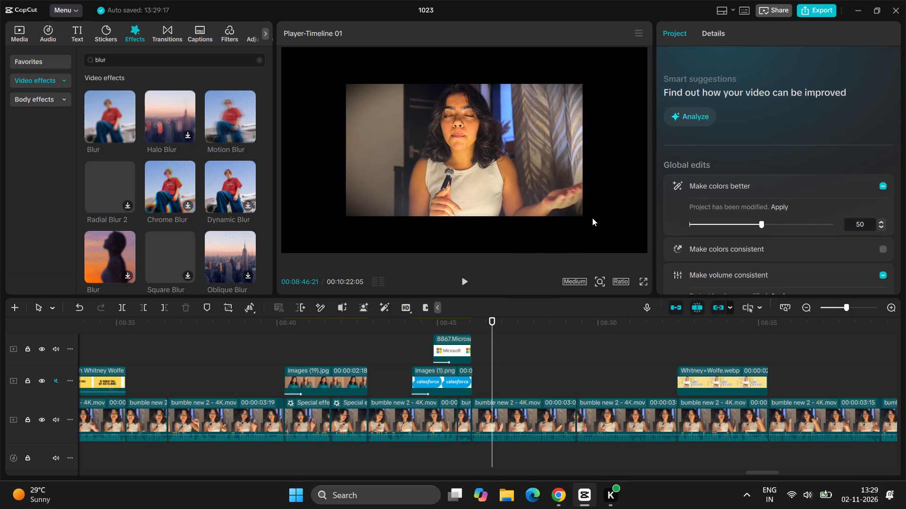
left_click(531, 416)
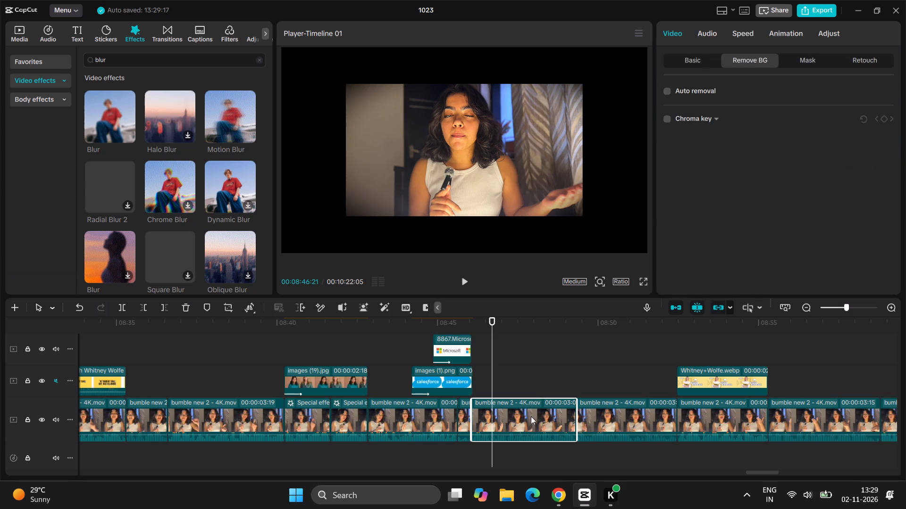
left_click_drag(578, 215, 584, 215)
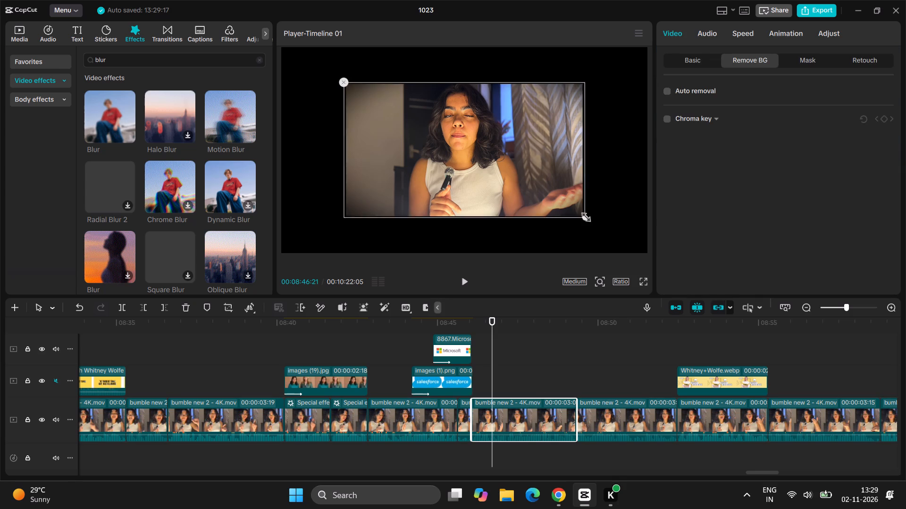
left_click_drag(584, 215, 596, 225)
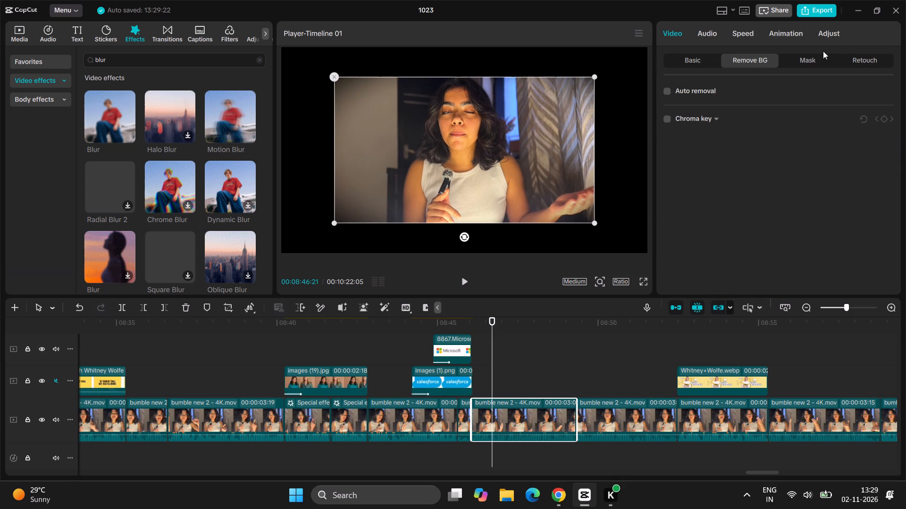
Set the saturation of the scaled-down talking-head clip at 08:46 to -50.
left_click(824, 35)
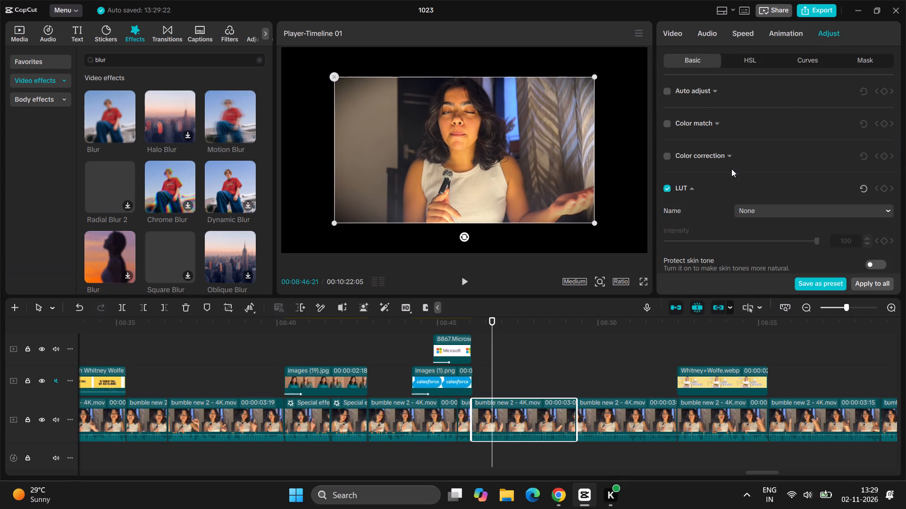
scroll(789, 183, "down", 1)
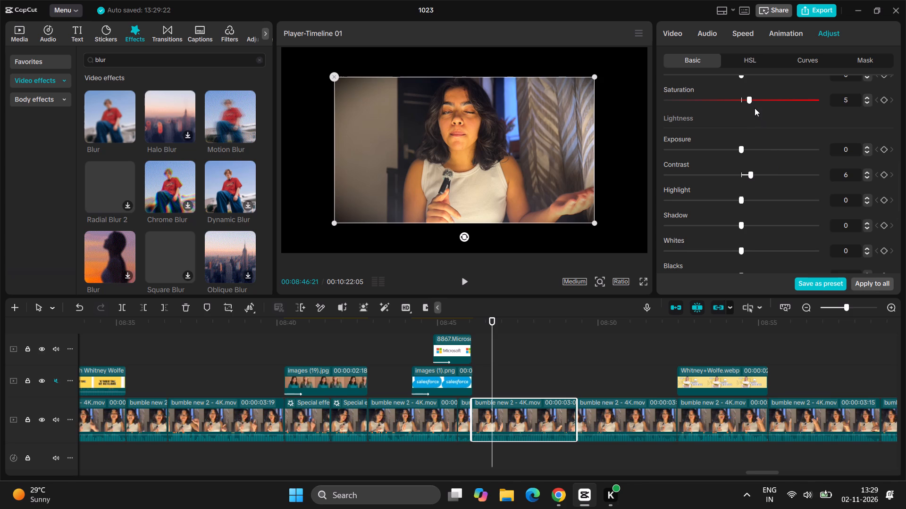
left_click_drag(753, 107, 537, 189)
Play on to the Whitney+Wolfe.webp overlay and apply the Zoom Out entrance animation to it.
key("space")
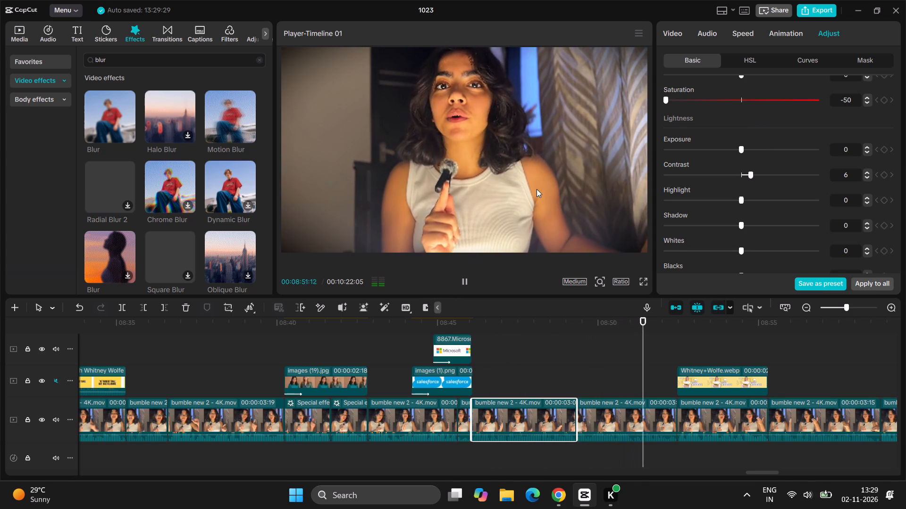
key("space")
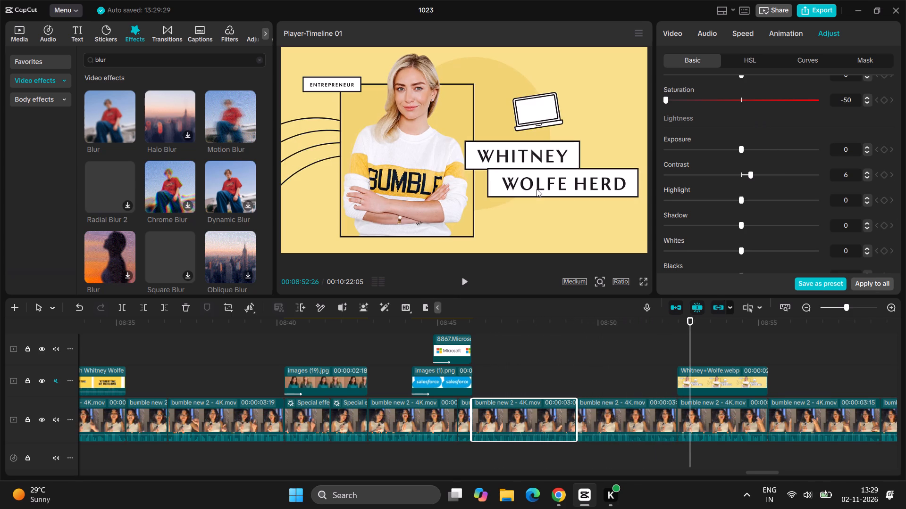
left_click(689, 383)
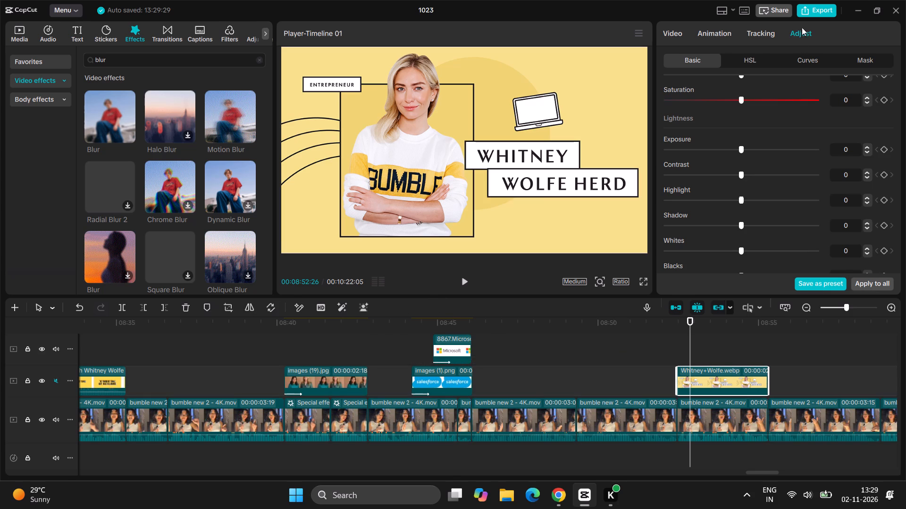
left_click(681, 29)
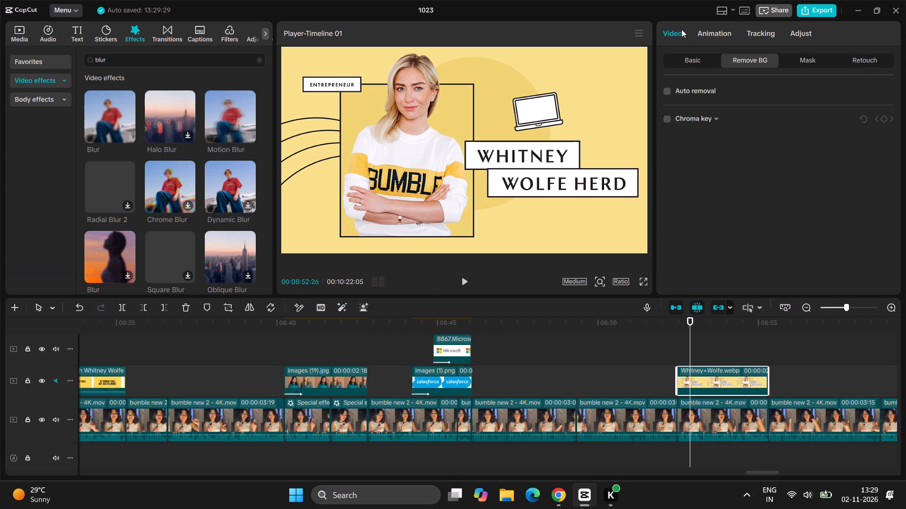
left_click(688, 63)
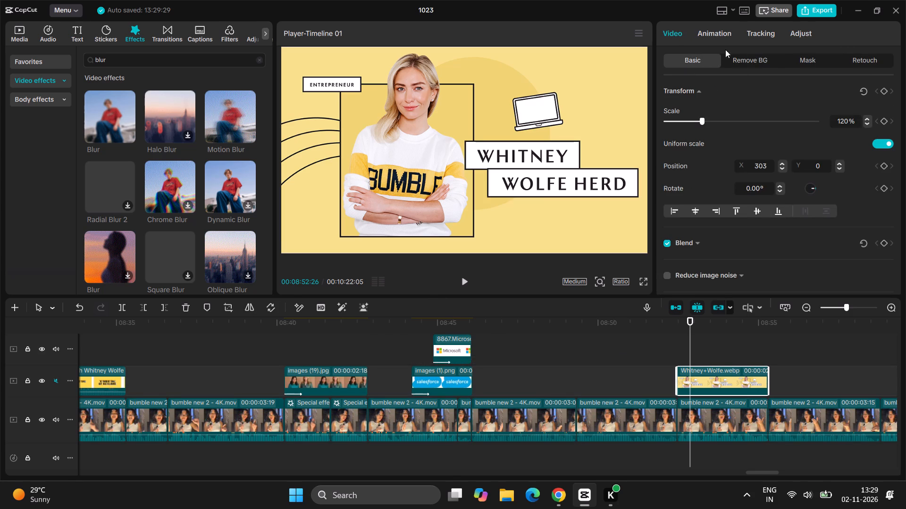
left_click(715, 32)
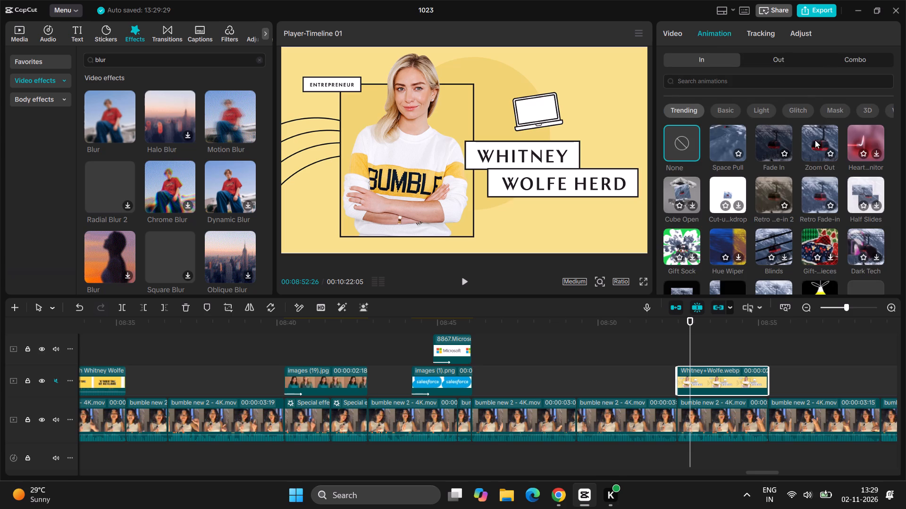
left_click(819, 147)
Play on from the Whitney+Wolfe.webp overlay to about 09:04 and look over the remaining talking-head clips on the timeline.
key("space")
key("space")
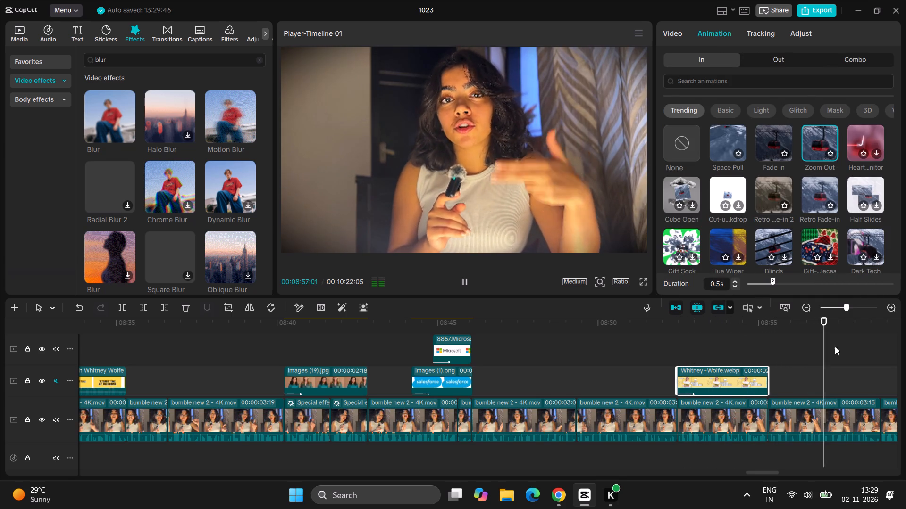
scroll(822, 368, "left", 1)
scroll(822, 368, "down", 4, "ctrl")
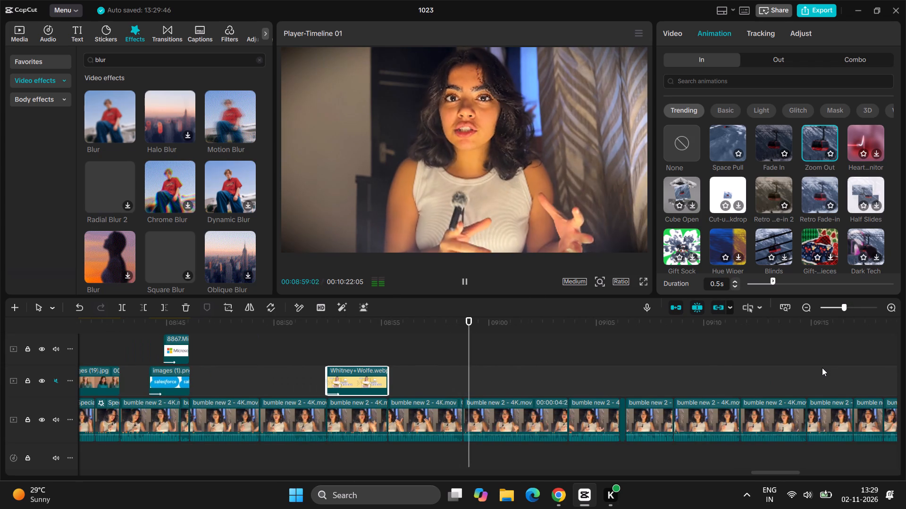
scroll(822, 368, "up", 1)
scroll(822, 368, "down", 7, "ctrl")
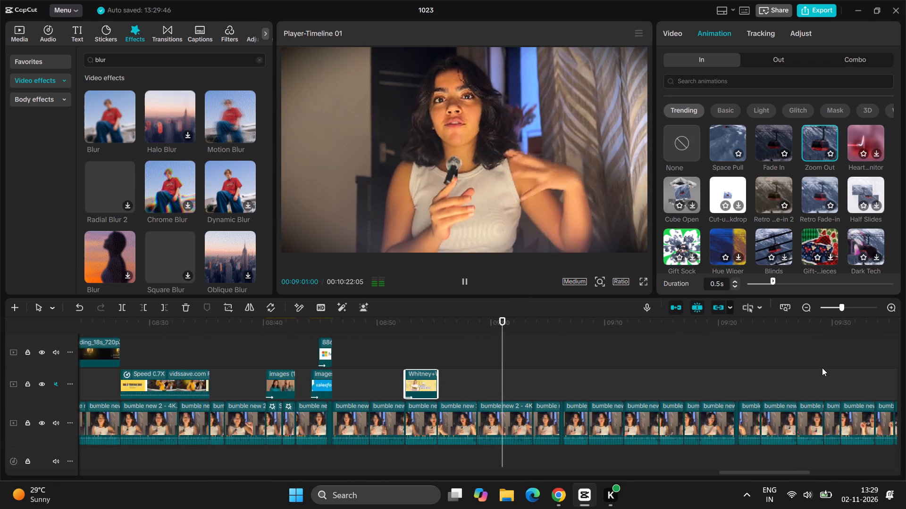
scroll(822, 368, "down", 3, "ctrl")
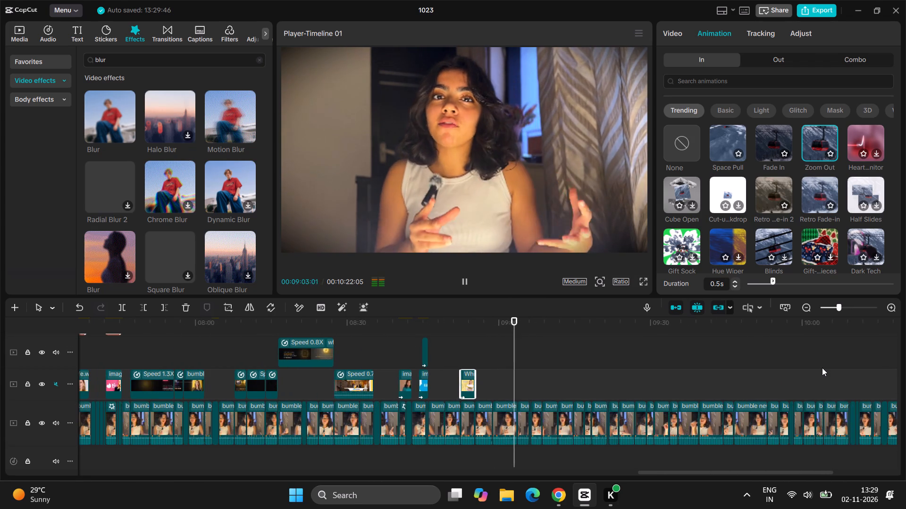
scroll(822, 368, "down", 4, "ctrl")
key("space")
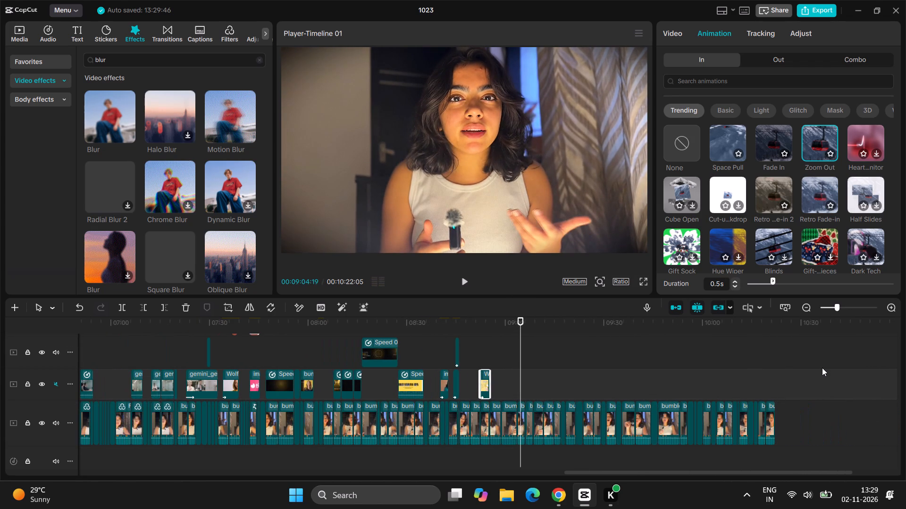
scroll(822, 368, "up", 13, "ctrl")
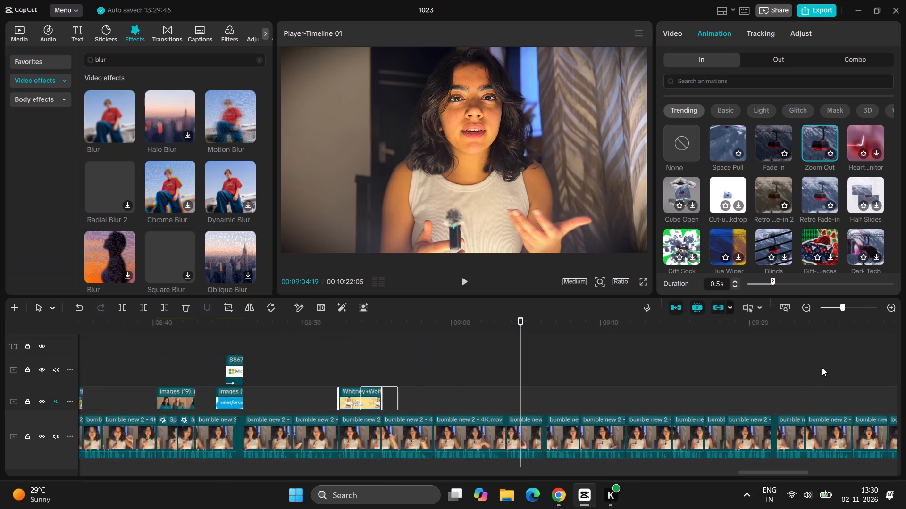
scroll(822, 368, "up", 2, "ctrl")
scroll(822, 368, "left", 1)
scroll(822, 368, "up", 6, "ctrl")
scroll(822, 368, "down", 2)
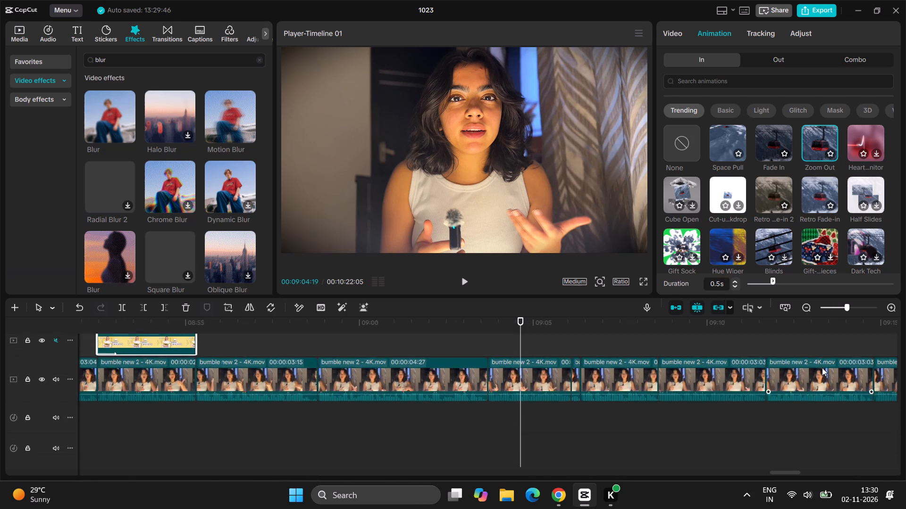
scroll(822, 368, "down", 1)
scroll(822, 368, "up", 1)
scroll(822, 368, "right", 3)
scroll(822, 368, "left", 2)
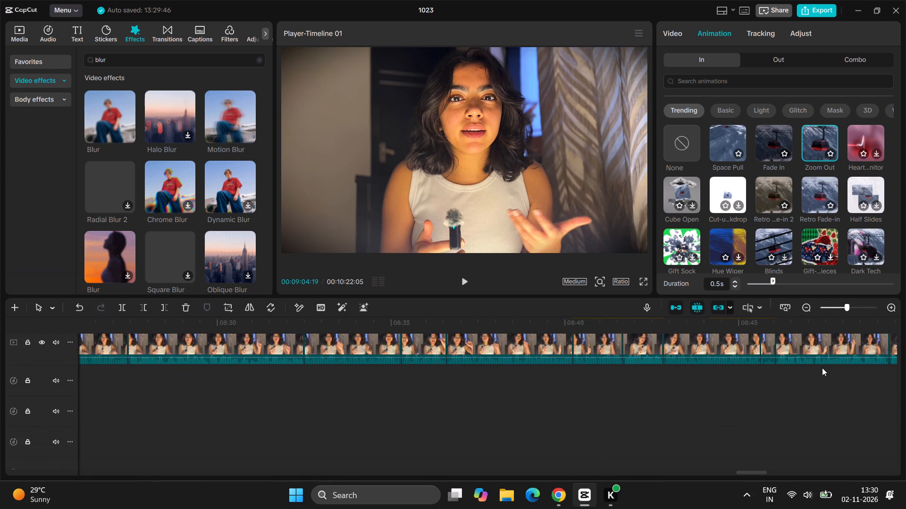
scroll(822, 368, "left", 1)
scroll(649, 414, "right", 1)
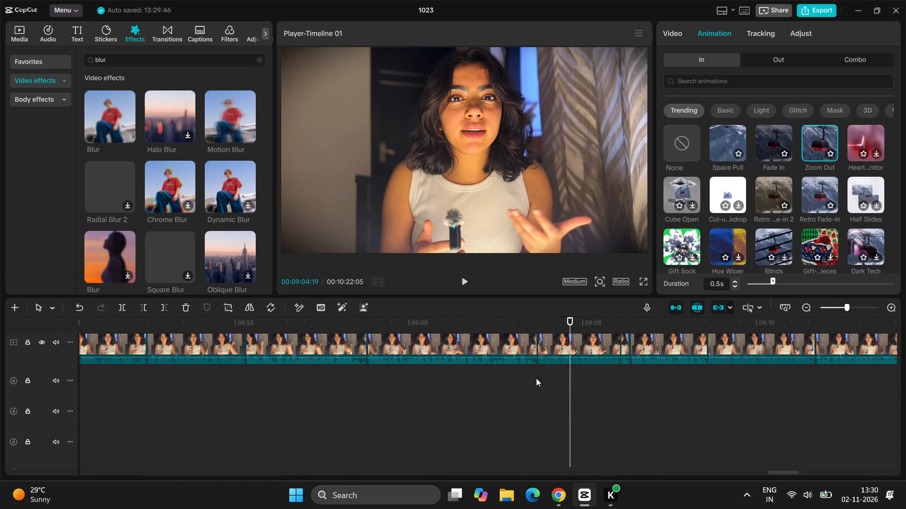
Replay the footage around 09:01 to 09:03 and split the talking-head clip at 09:02:13.
left_click(578, 378)
left_click_drag(578, 378, 447, 401)
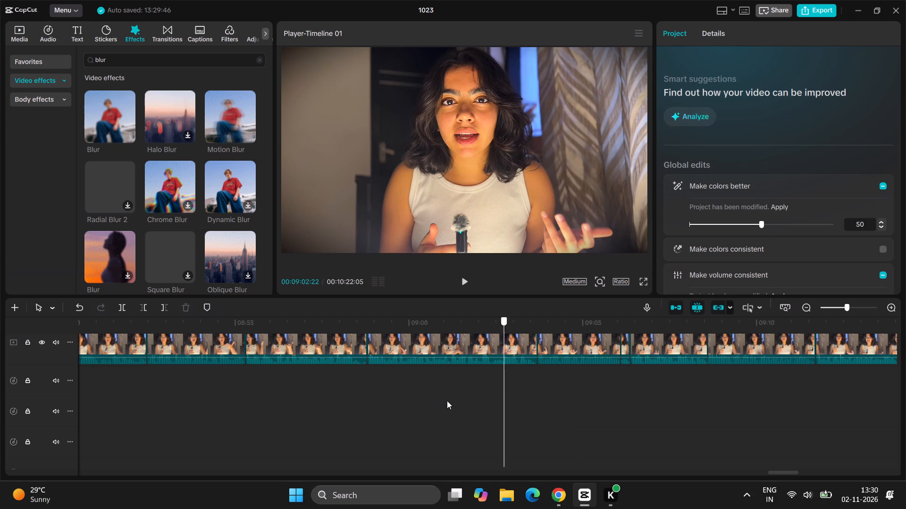
left_click_drag(447, 401, 400, 408)
key("space")
scroll(464, 403, "up", 1)
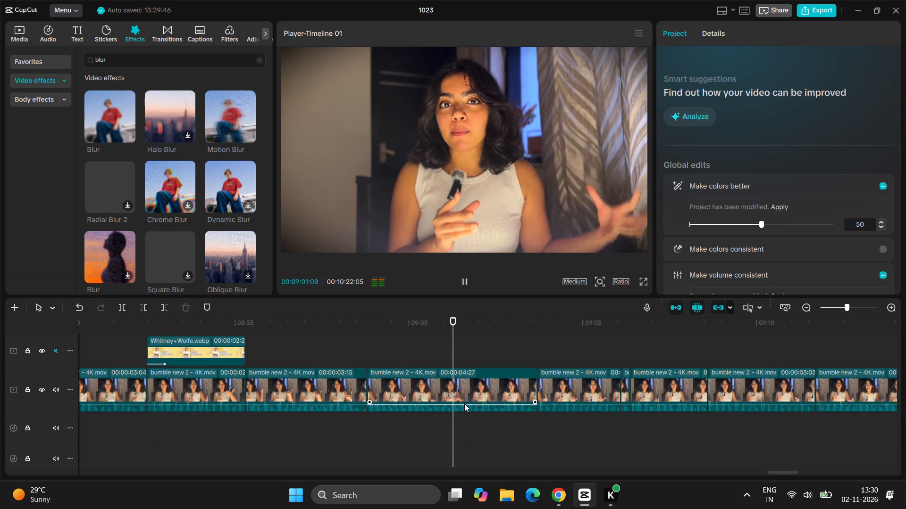
key("space")
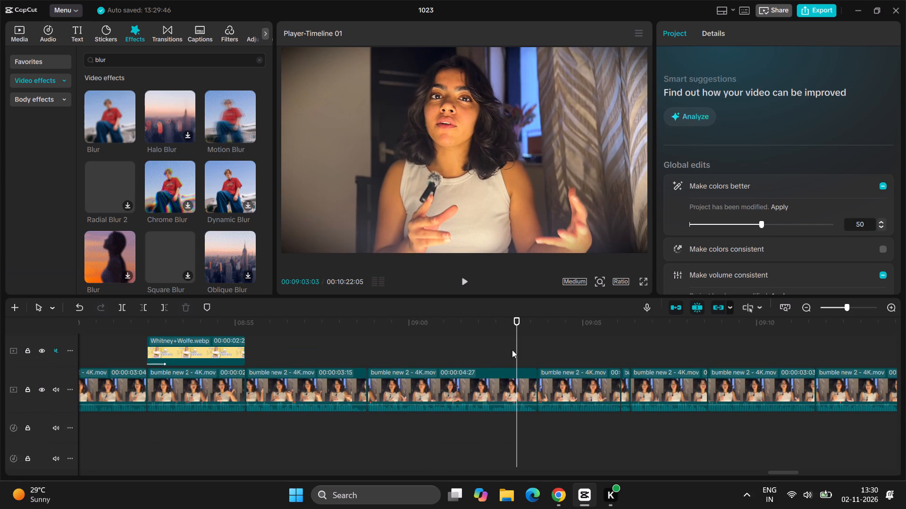
left_click_drag(516, 349, 493, 359)
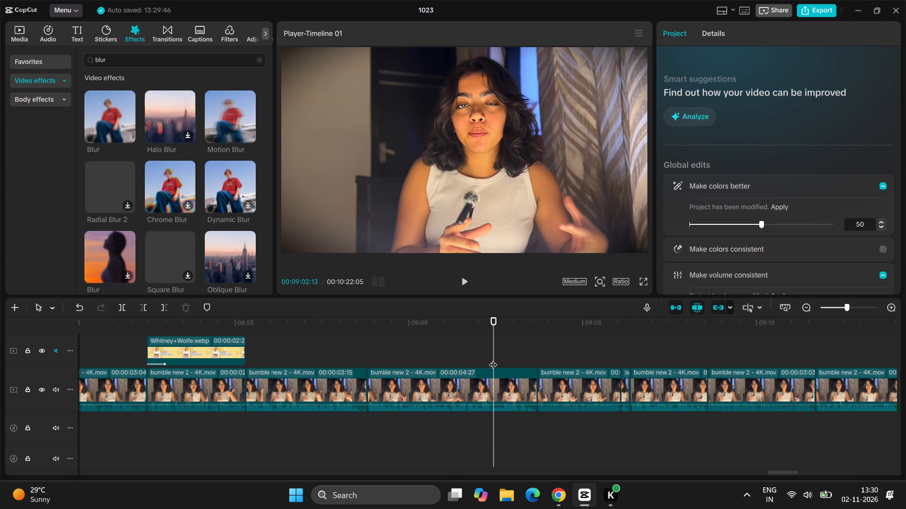
key("ctrl+b")
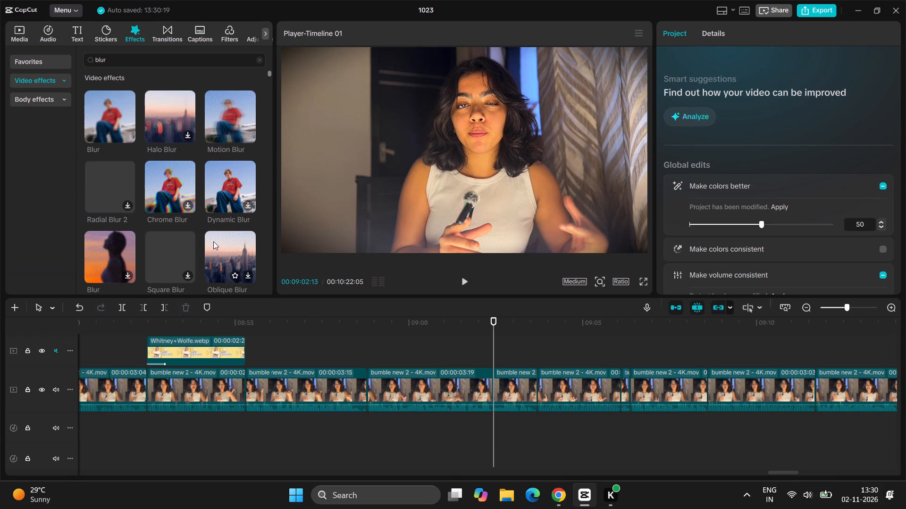
Search the video effects for "love" and pick the Exploding Love effect.
left_click(56, 99)
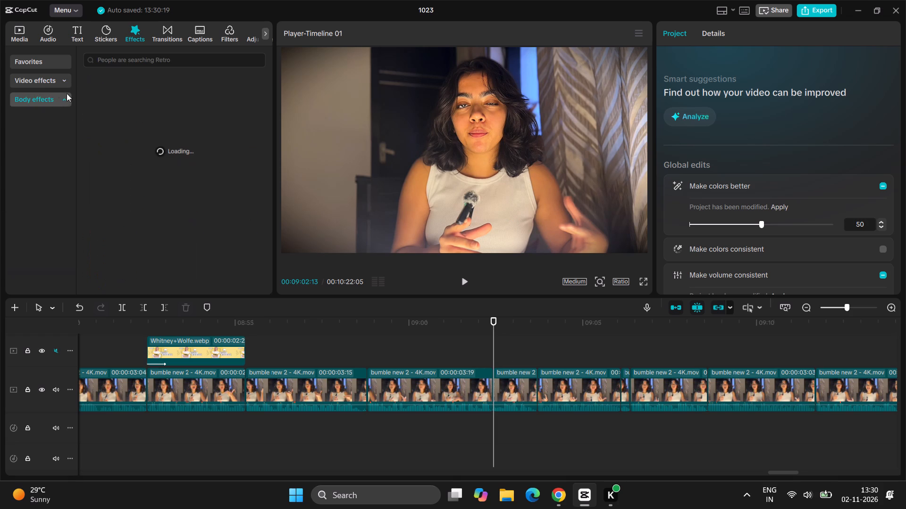
left_click(50, 82)
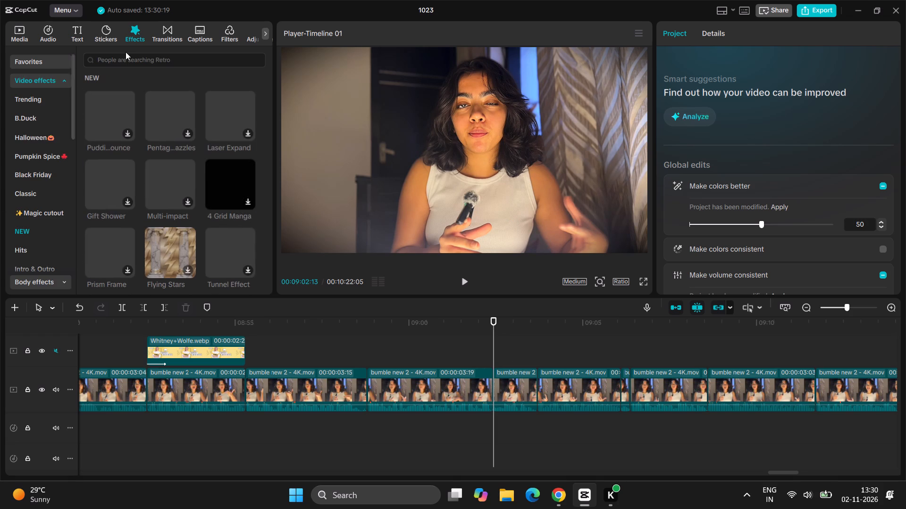
triple_click(126, 53)
type("love")
key("Return")
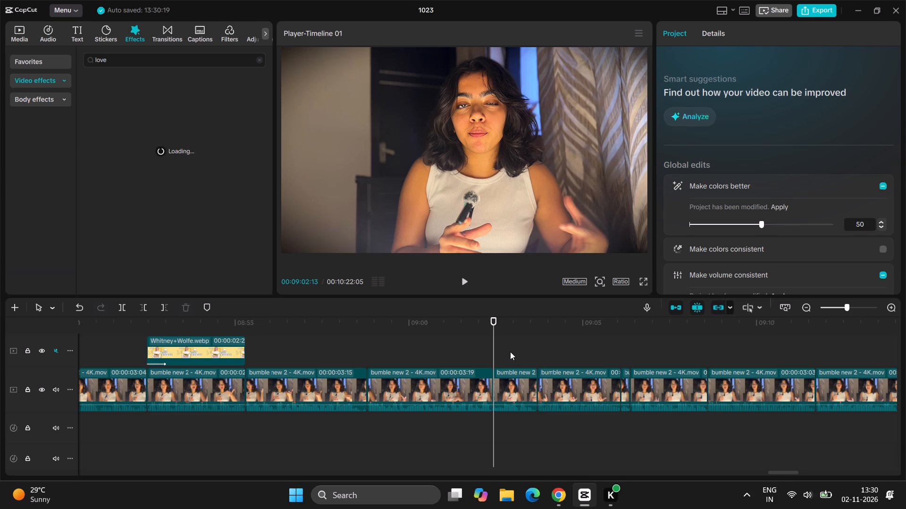
scroll(616, 434, "left", 9)
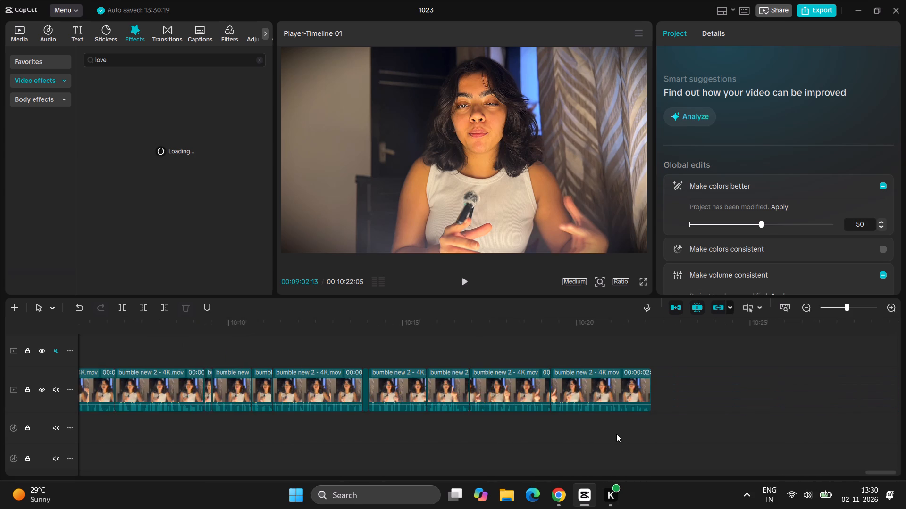
scroll(616, 434, "left", 1)
scroll(616, 434, "right", 3)
scroll(616, 434, "down", 1)
scroll(616, 434, "up", 1)
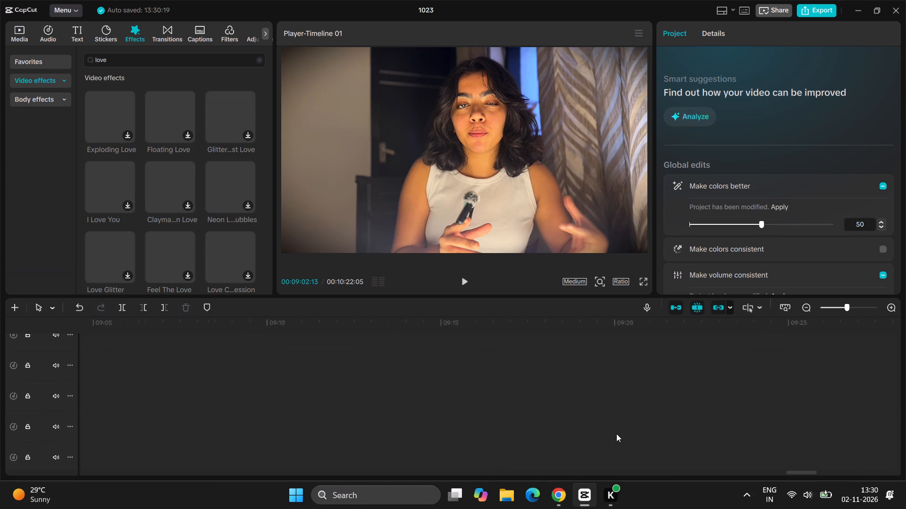
scroll(616, 434, "up", 1)
scroll(616, 434, "right", 1)
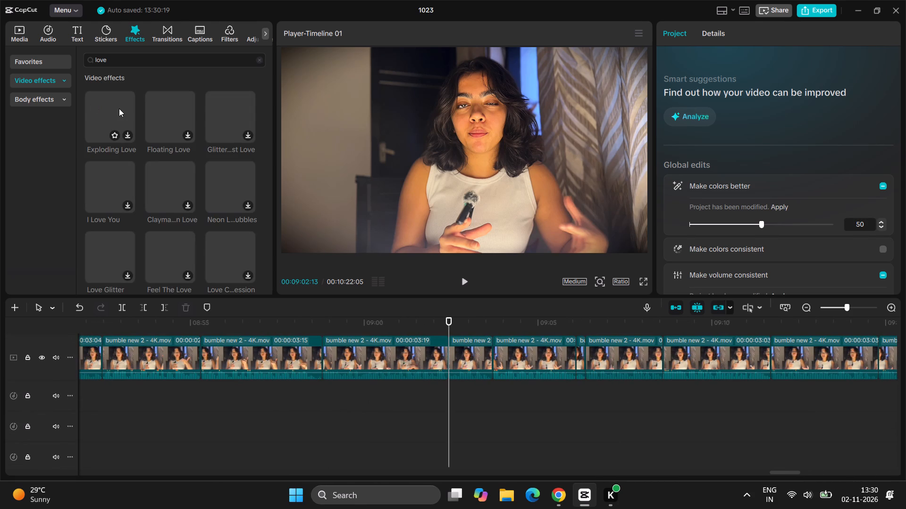
left_click(120, 110)
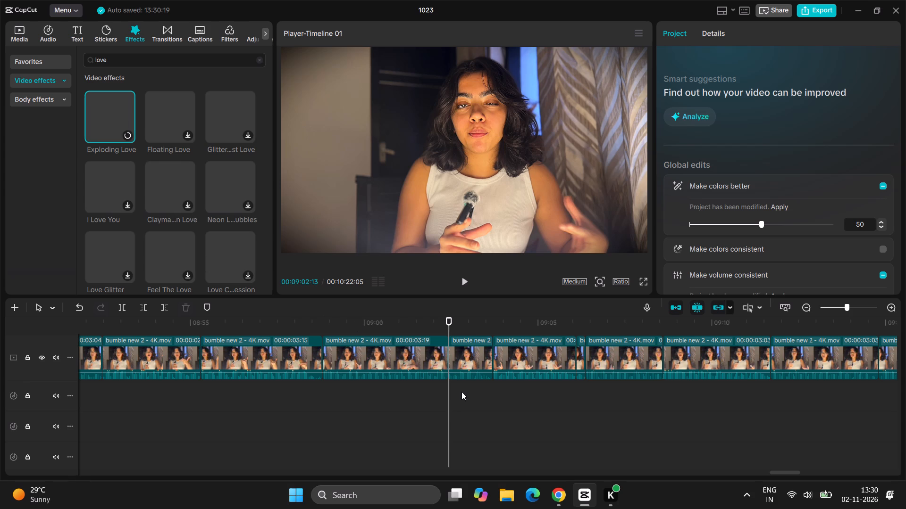
Look over the lower audio tracks on the zoomed-out timeline on either side of 09:02:13.
scroll(461, 392, "up", 1)
scroll(461, 392, "down", 1)
scroll(461, 392, "down", 4, "ctrl")
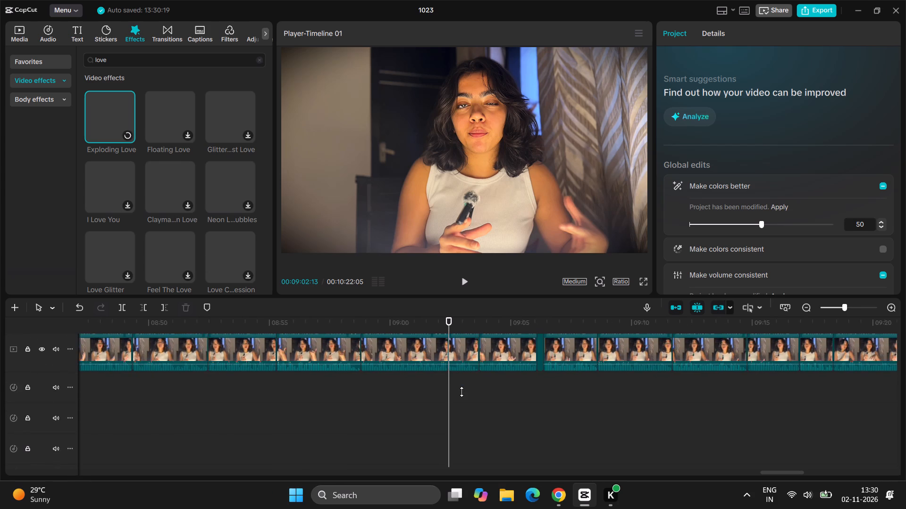
scroll(461, 392, "down", 11, "ctrl")
scroll(461, 392, "right", 1)
scroll(461, 392, "down", 7, "ctrl")
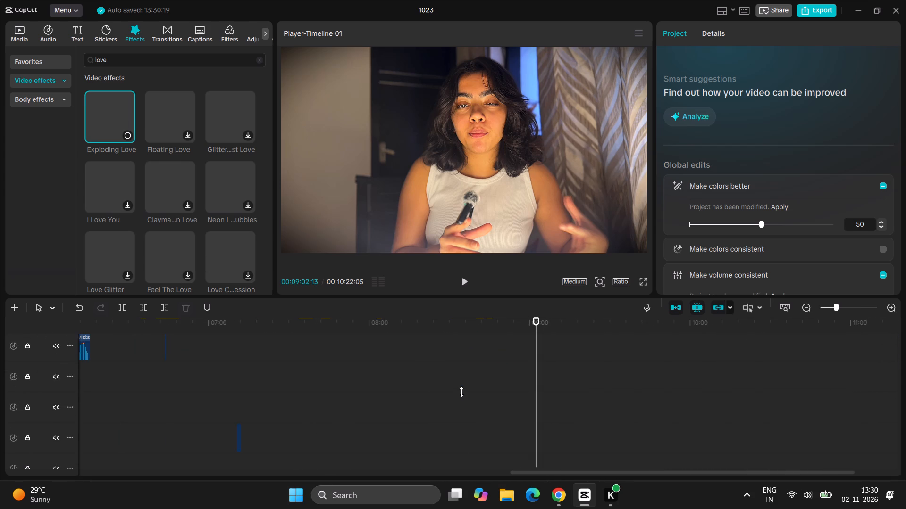
scroll(461, 392, "down", 3, "ctrl")
scroll(461, 392, "down", 1)
scroll(441, 436, "up", 1)
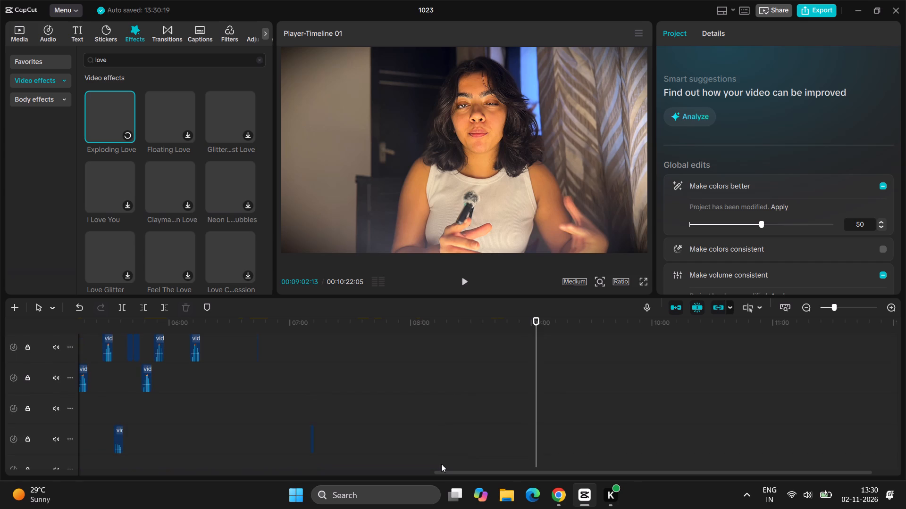
scroll(441, 464, "up", 1)
scroll(441, 464, "right", 1)
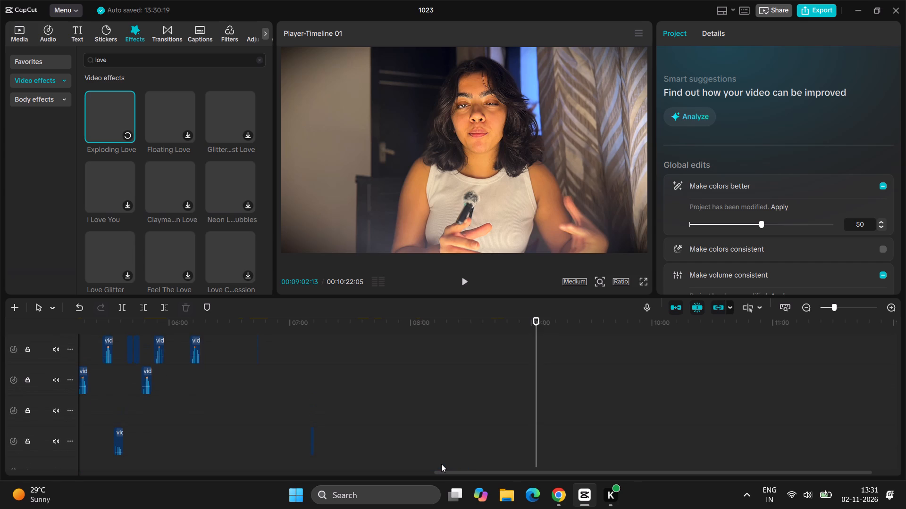
scroll(441, 464, "up", 6, "ctrl")
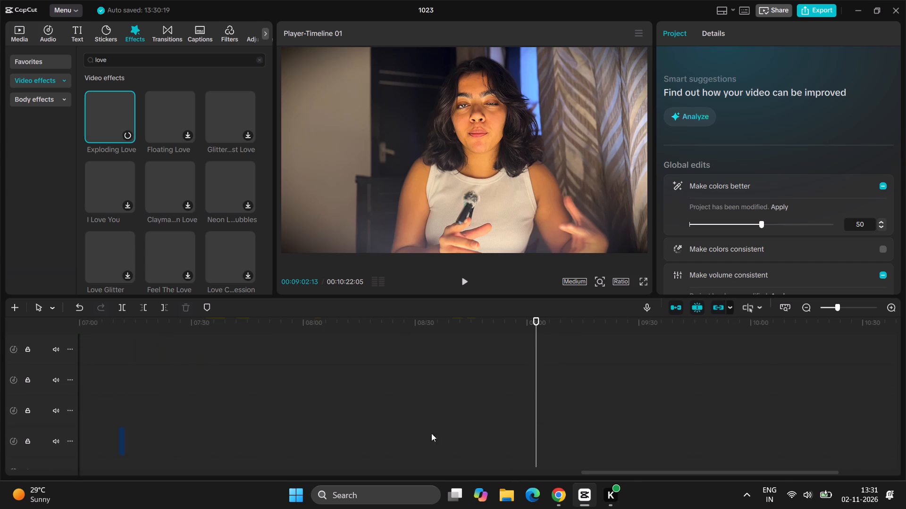
Pick the Floating Love effect from the "love" effect results.
left_click(172, 121)
Copy the last violin instrumental music clip and paste it at its end, at 08:28:22.
scroll(231, 246, "up", 1)
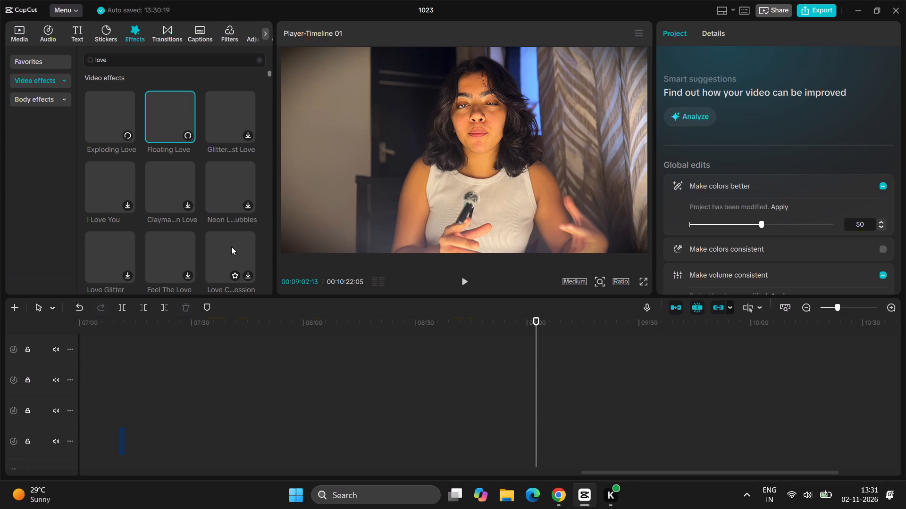
scroll(231, 246, "up", 1)
scroll(375, 367, "down", 4)
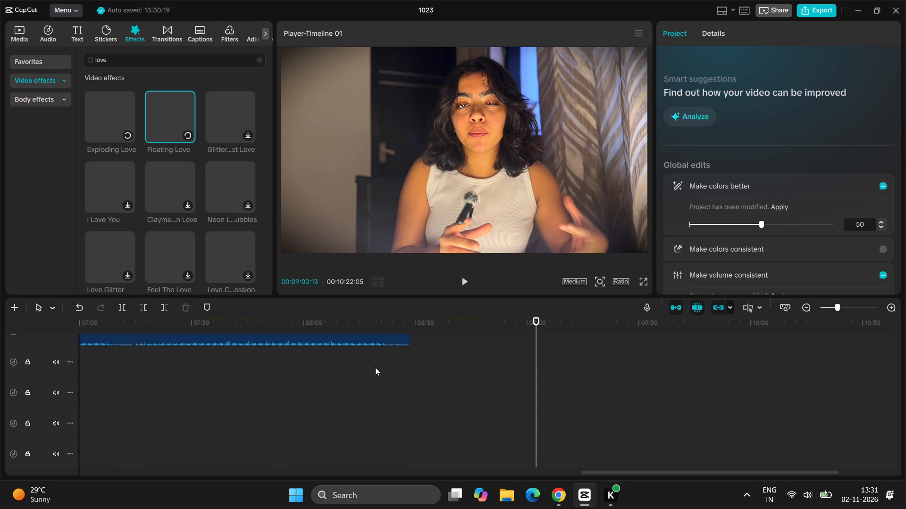
scroll(375, 367, "up", 1)
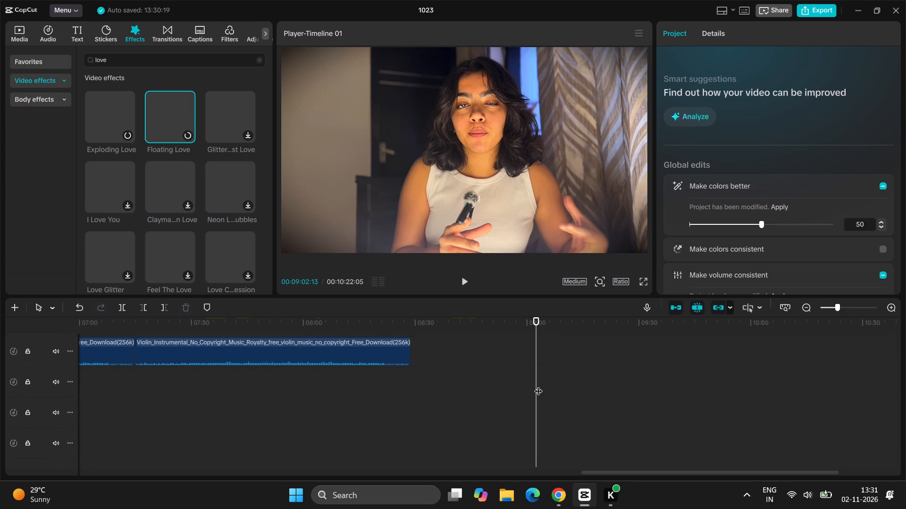
left_click_drag(538, 386, 413, 392)
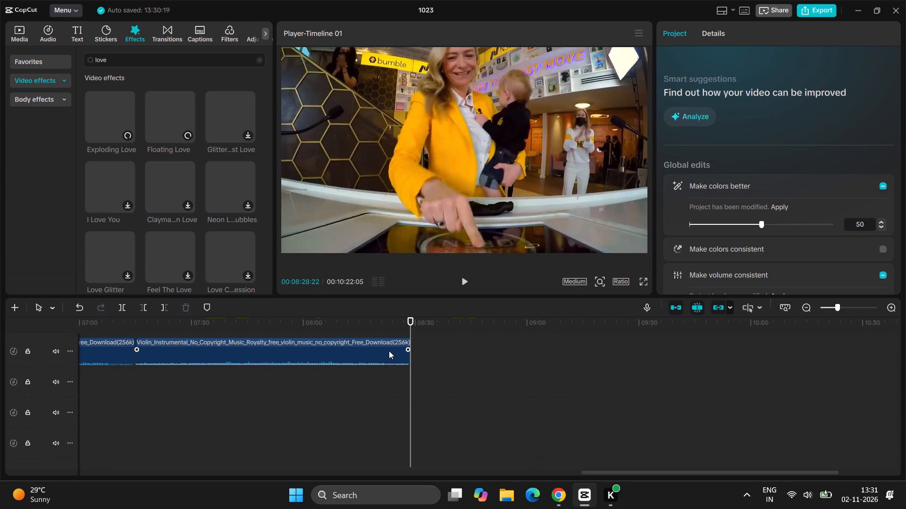
left_click(389, 351)
key("ctrl+c")
key("ctrl+v")
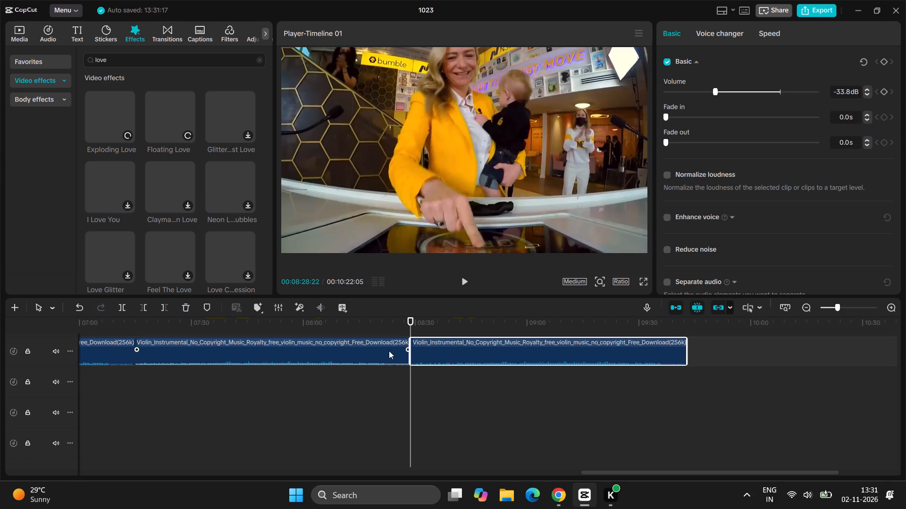
Play the video from 08:28:22 to about 08:36 to check the section with the pasted violin music.
scroll(389, 351, "up", 2)
scroll(389, 351, "left", 1)
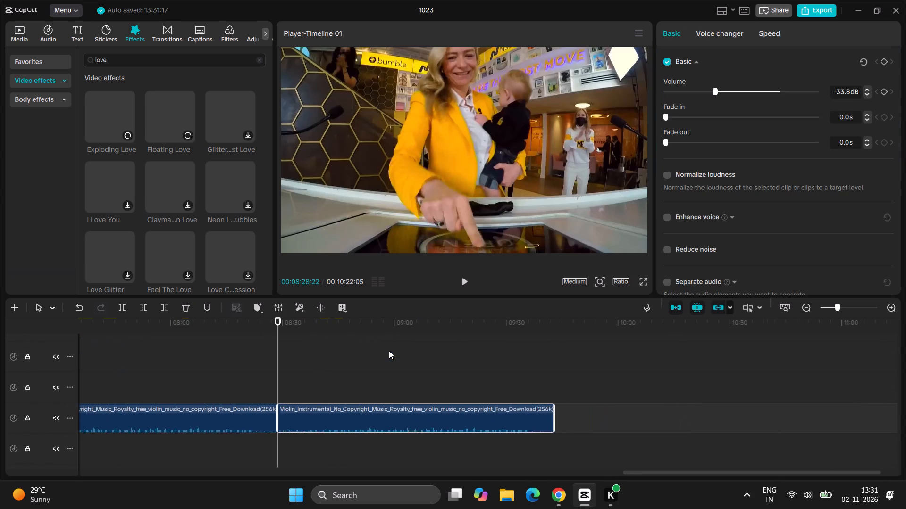
scroll(389, 351, "left", 1)
key("space")
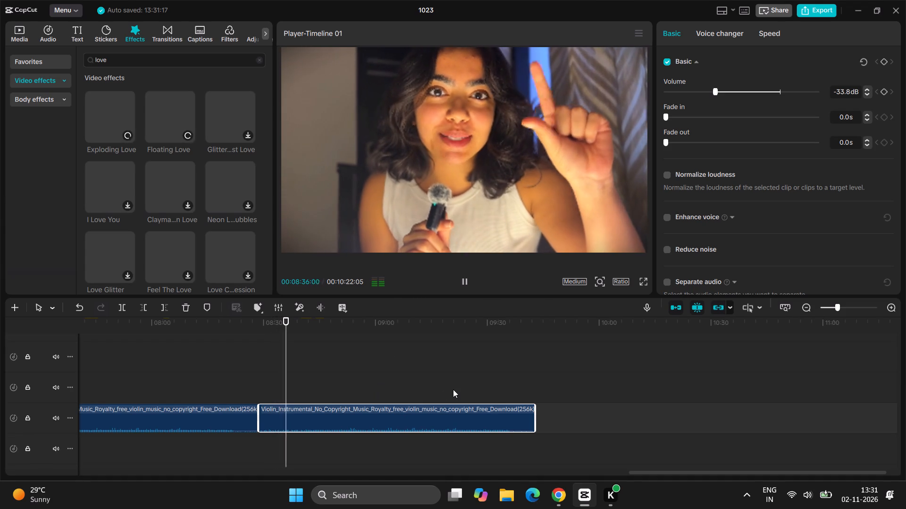
key("space")
Move the playhead back to the talking-head cut at 08:35:09, where the Whitney Wolfe interview overlay ends.
scroll(453, 389, "up", 2)
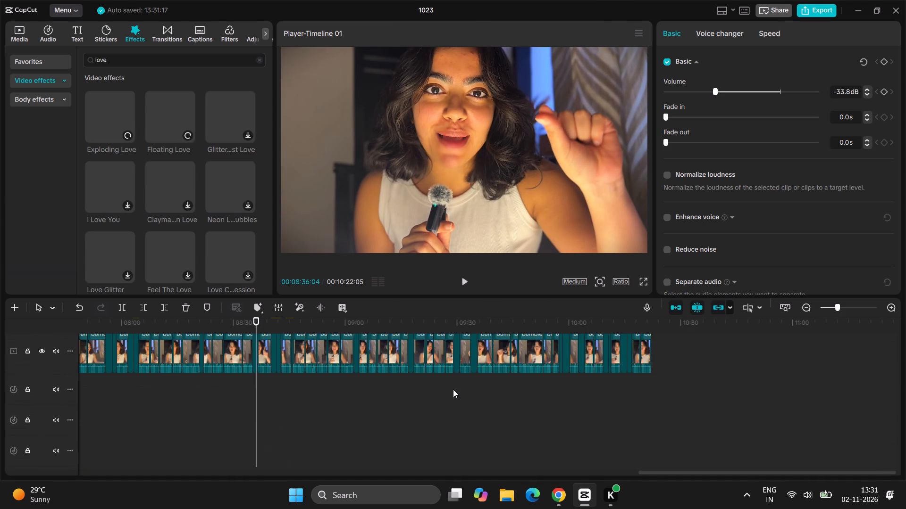
scroll(453, 389, "up", 1)
scroll(453, 389, "up", 7, "ctrl")
scroll(453, 389, "right", 1)
scroll(453, 389, "up", 3, "ctrl")
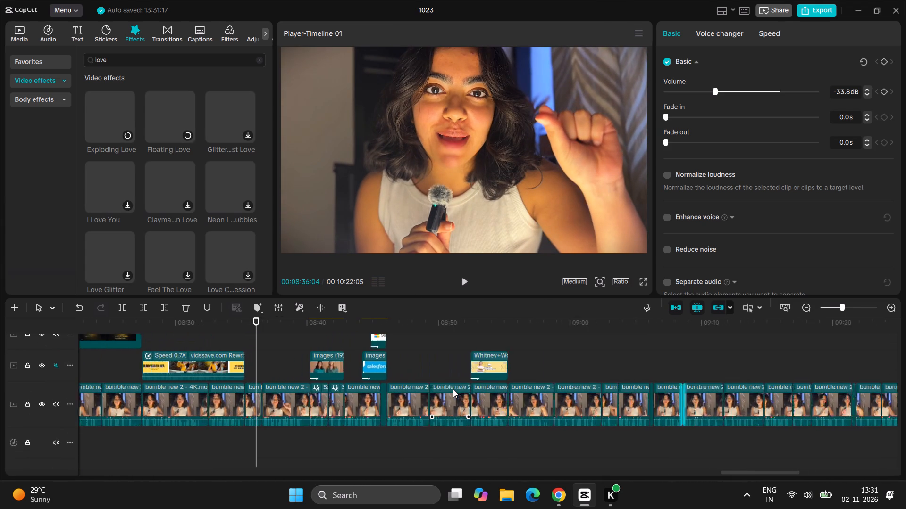
scroll(453, 389, "right", 1)
scroll(453, 389, "up", 1, "ctrl")
scroll(453, 389, "right", 1, "ctrl")
scroll(453, 389, "up", 5, "ctrl")
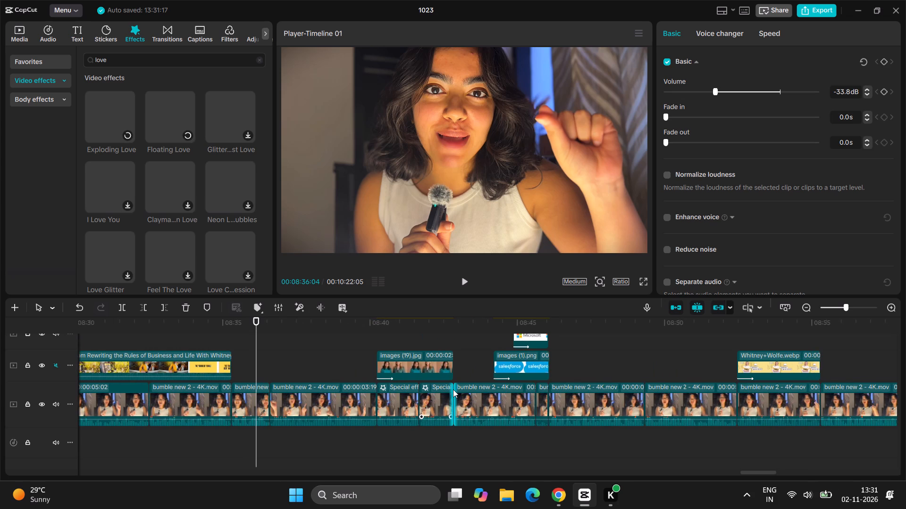
scroll(453, 389, "up", 1, "ctrl")
scroll(197, 437, "right", 1)
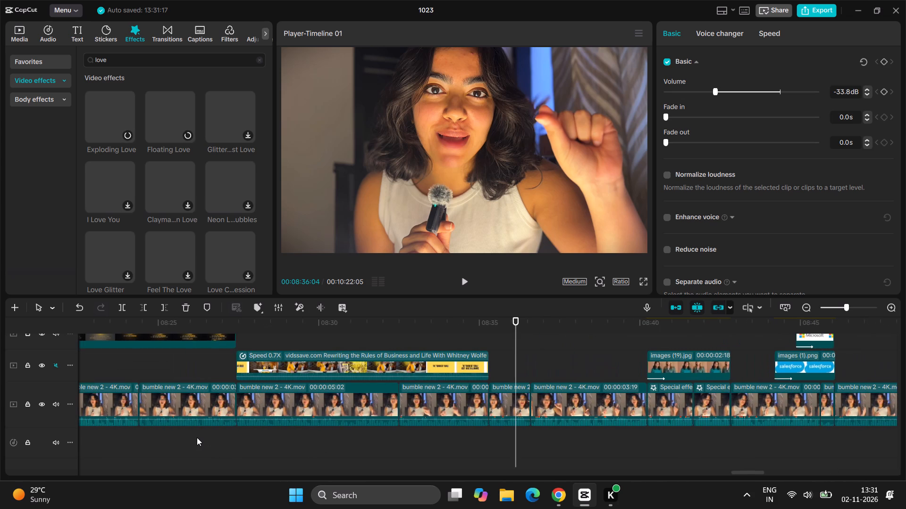
left_click_drag(513, 370, 509, 371)
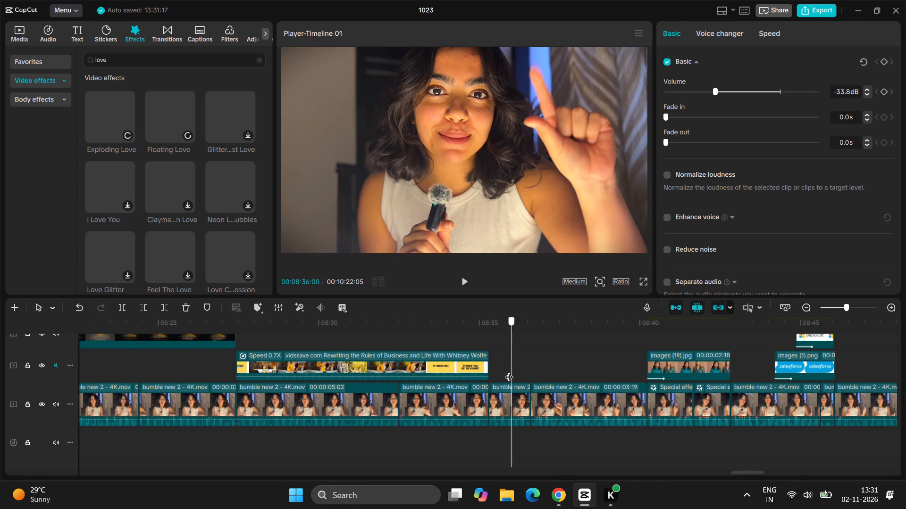
left_click_drag(509, 371, 490, 396)
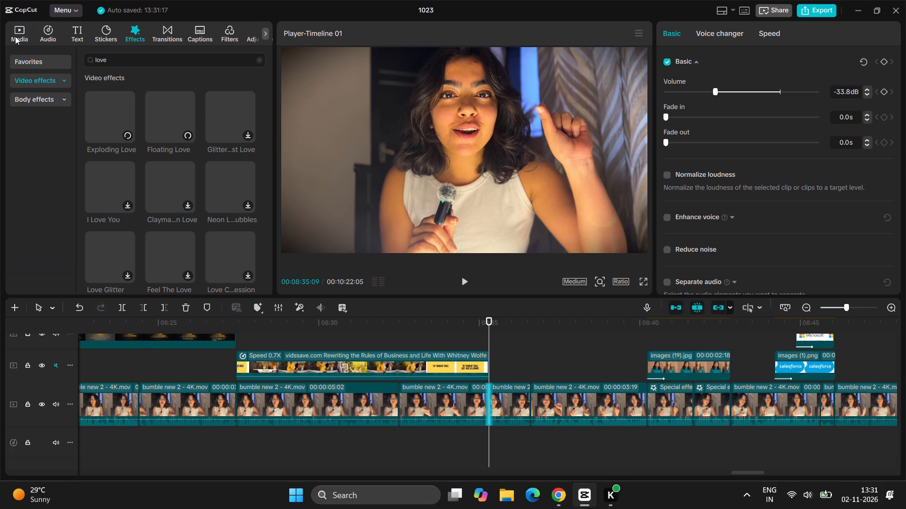
Browse the imported media for a sound effect and preview the 4-second vidssave MP3.
left_click(15, 36)
scroll(120, 124, "down", 16)
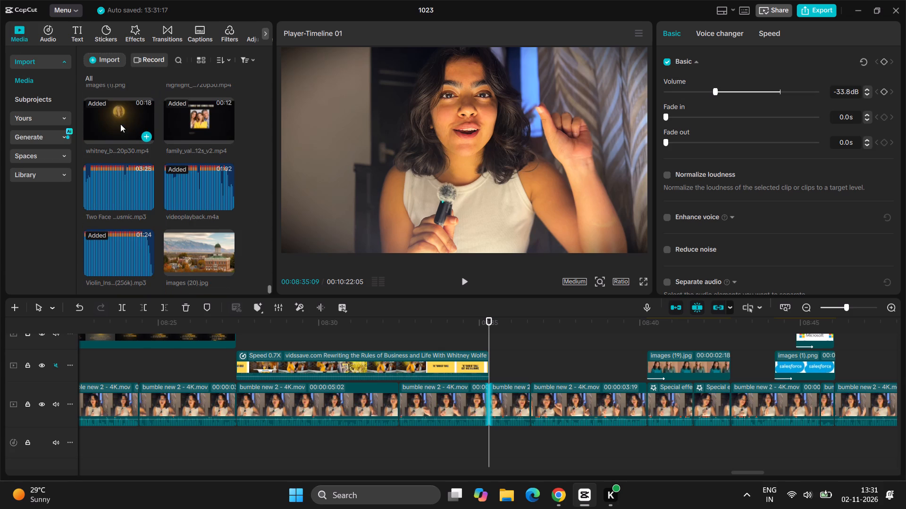
scroll(120, 124, "down", 2)
scroll(171, 156, "up", 3)
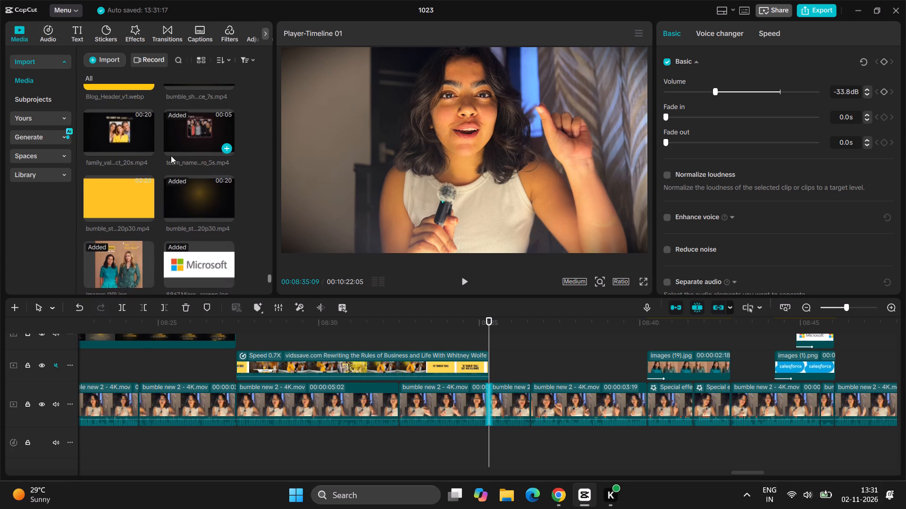
scroll(171, 156, "up", 2)
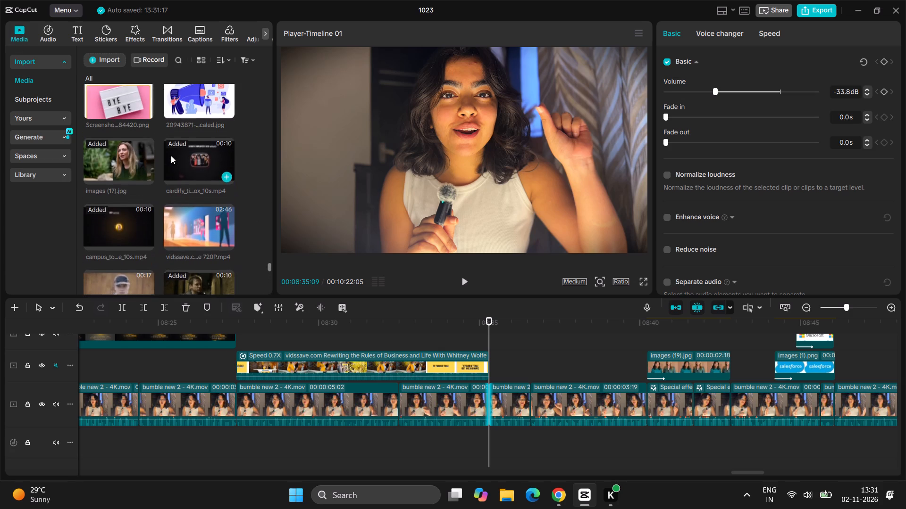
scroll(171, 156, "up", 3)
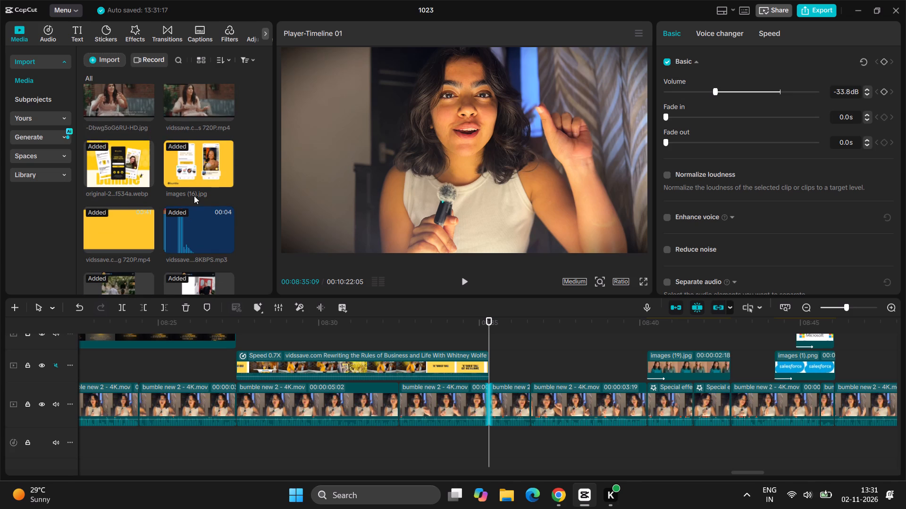
left_click(187, 253)
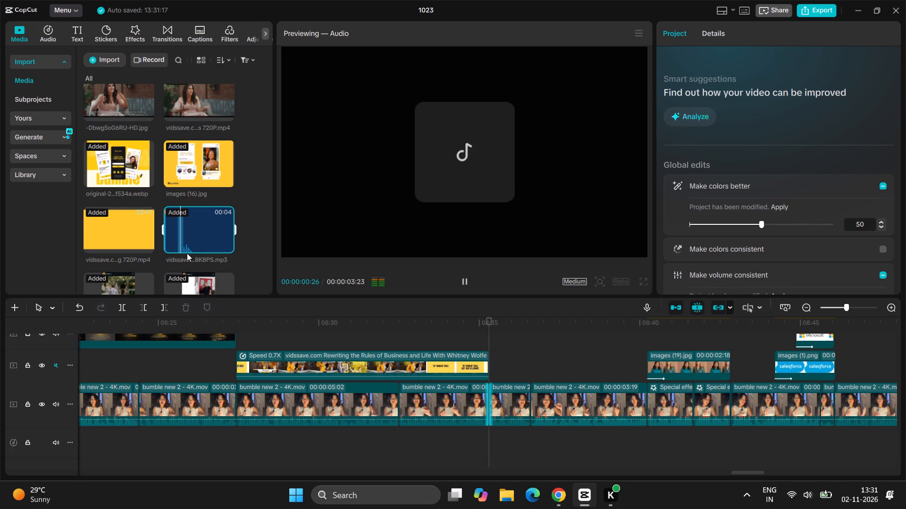
Preview the 7-second Awkward Moment Meme Sound MP3 and place it beneath the talking-head track, starting at 08:35:09.
scroll(184, 230, "down", 2)
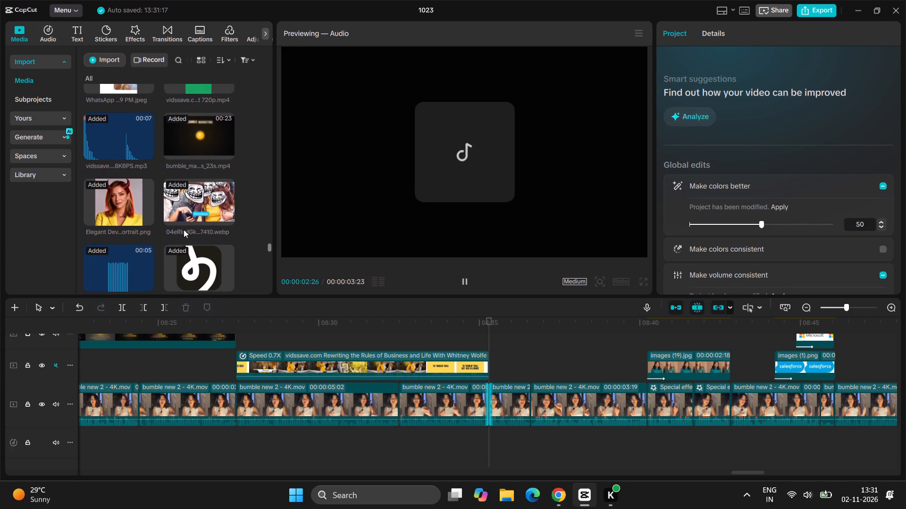
scroll(184, 230, "down", 1)
left_click(129, 148)
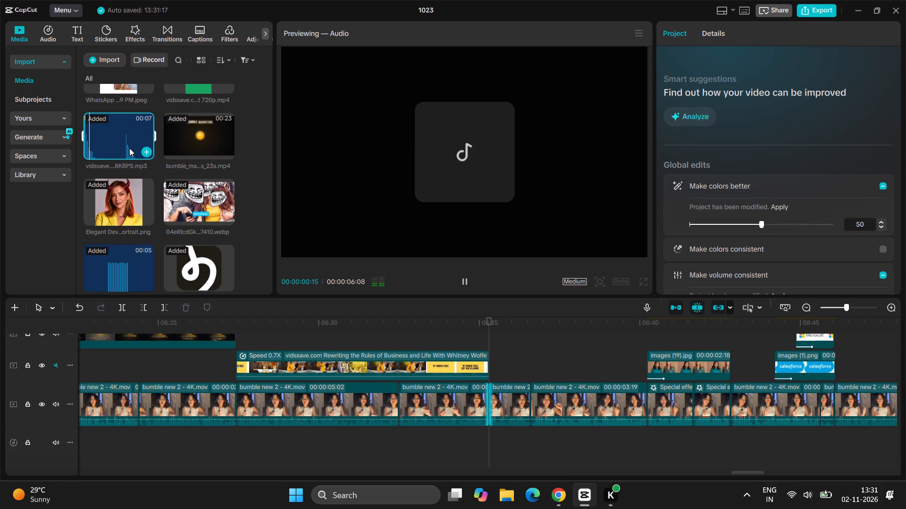
left_click_drag(129, 148, 482, 447)
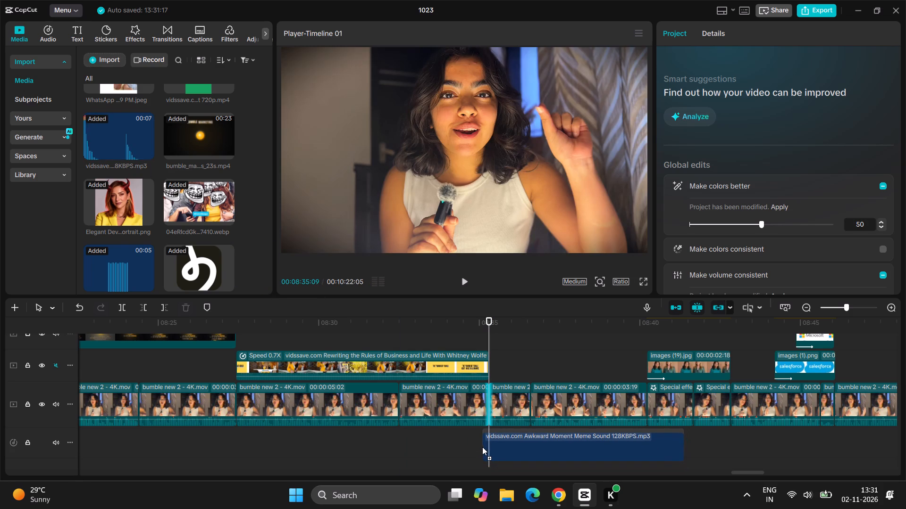
left_click_drag(482, 447, 486, 444)
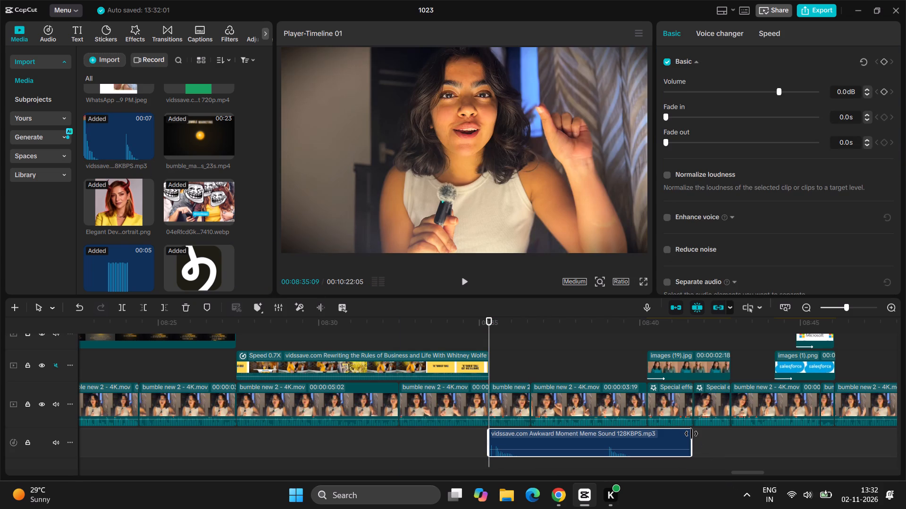
Trim the Awkward Moment Meme Sound to end with the short talking-head clip above it and play it briefly.
left_click_drag(691, 434, 526, 467)
key("space")
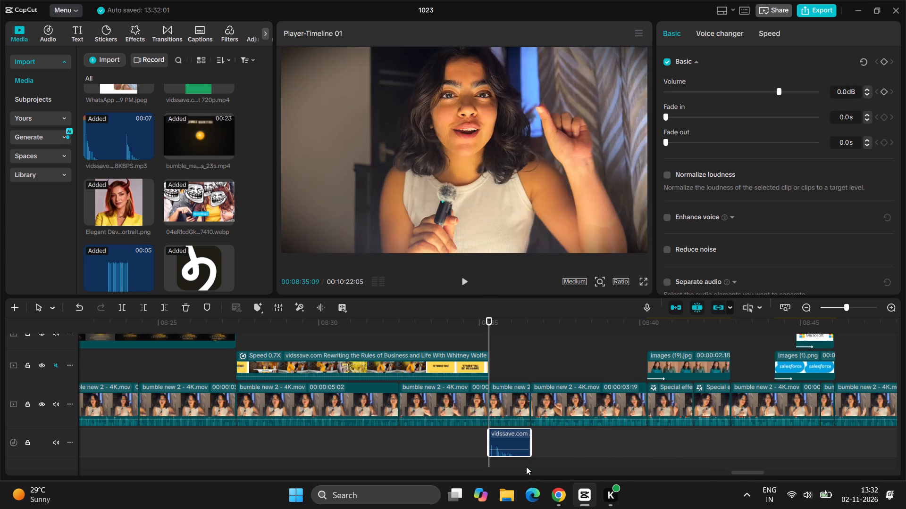
key("space")
Shift the Awkward Moment Meme Sound slightly earlier so it starts just before the Whitney Wolfe interview overlay ends.
scroll(527, 467, "up", 4, "ctrl")
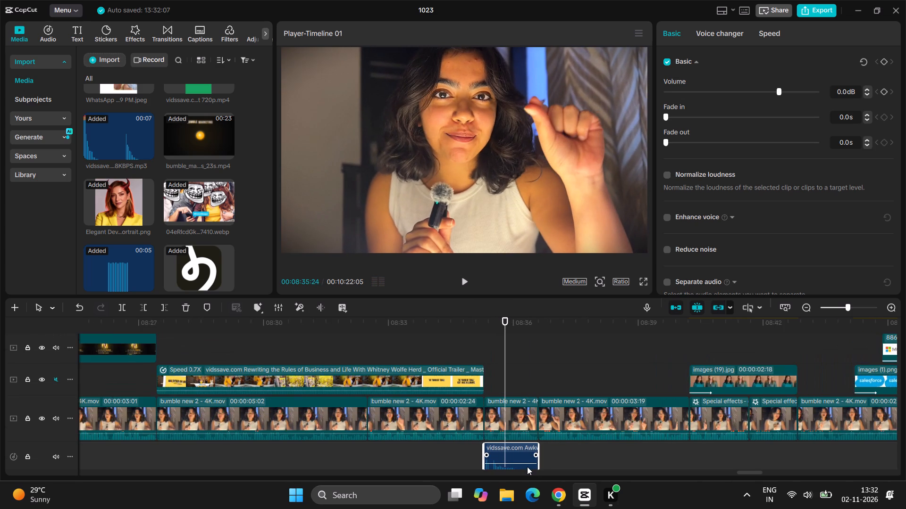
scroll(527, 467, "up", 8, "ctrl")
scroll(527, 467, "down", 1)
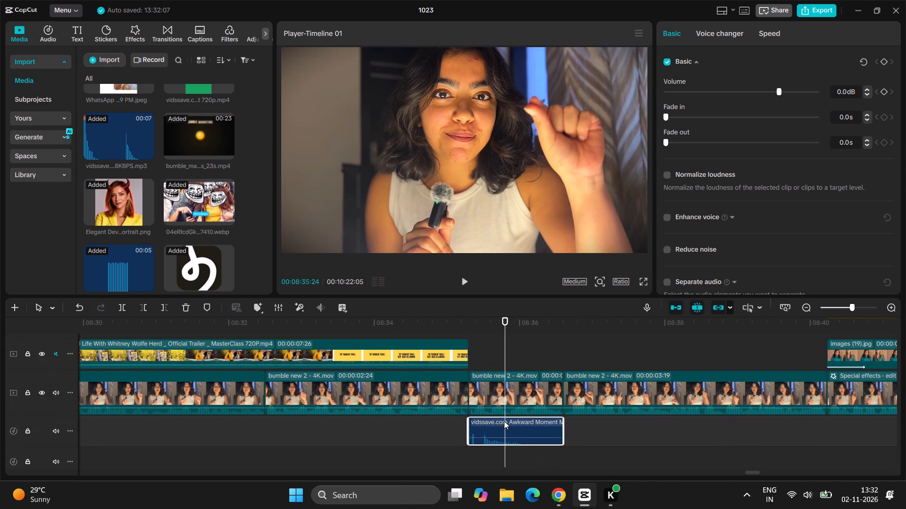
left_click_drag(500, 418, 486, 420)
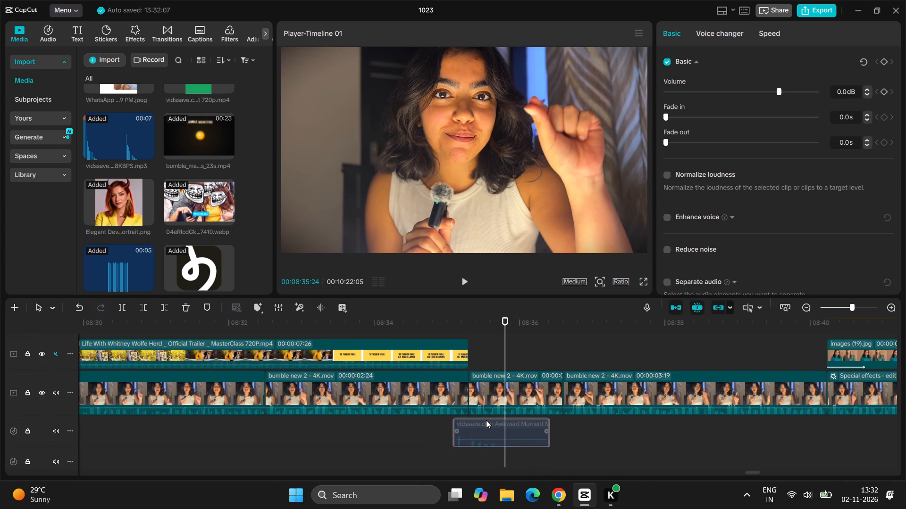
left_click_drag(486, 420, 487, 420)
Play the video from 08:34:28 to about 08:38:10 to check the sound effect's timing.
left_click(442, 324)
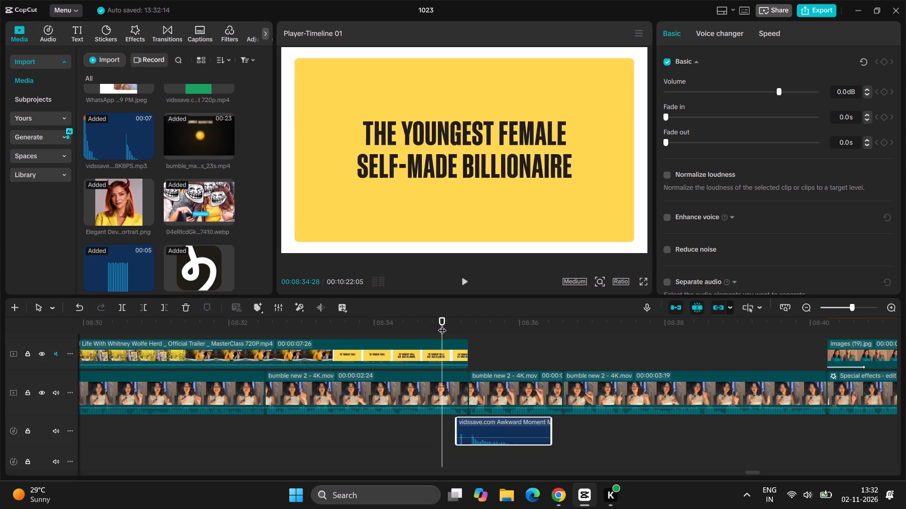
key("space")
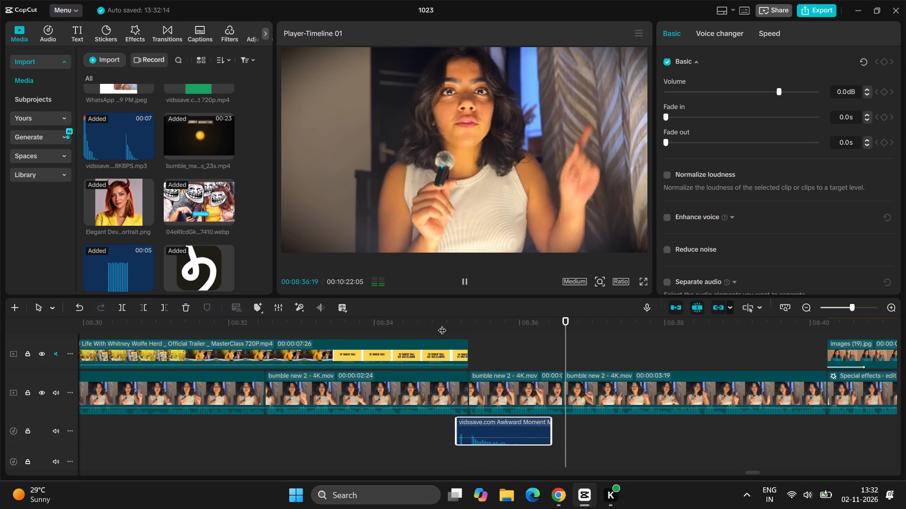
scroll(442, 324, "down", 3, "ctrl")
scroll(570, 369, "down", 4, "ctrl")
key("space")
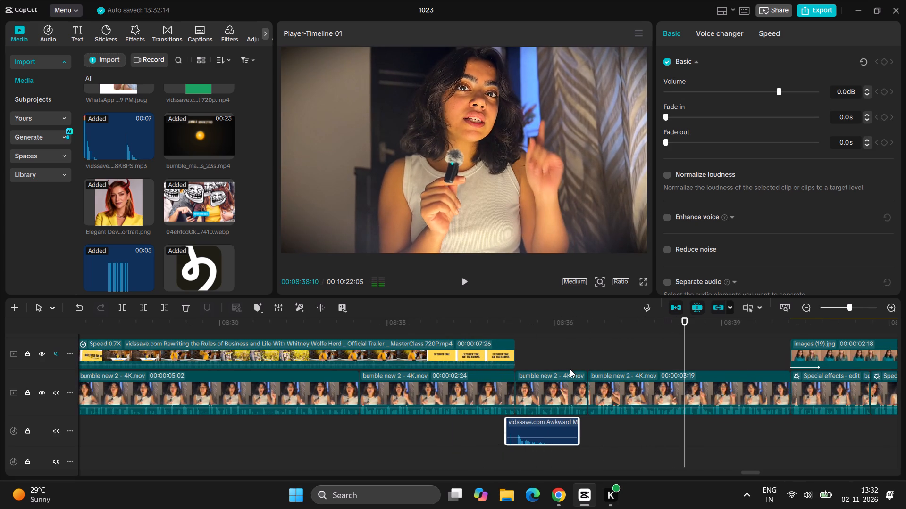
Try the Ease In, Linear and Quad In curves on the short talking-head clip's 125% scale keyframe at 08:36:14, and apply Rebound Out.
left_click(569, 388)
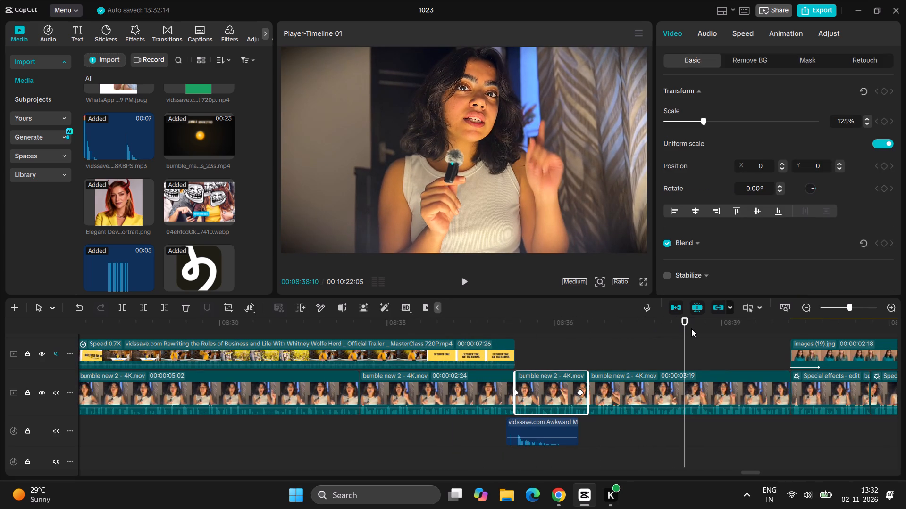
left_click_drag(682, 332, 573, 393)
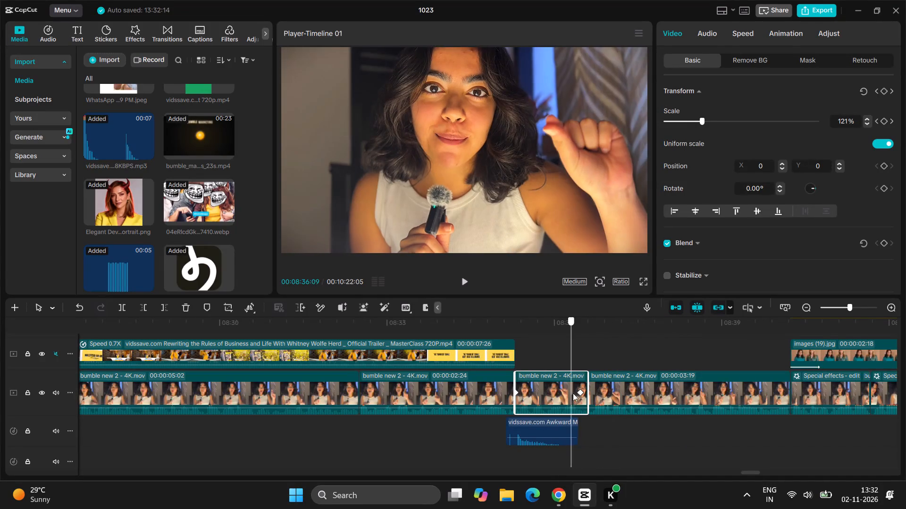
left_click_drag(573, 393, 578, 392)
right_click(578, 392)
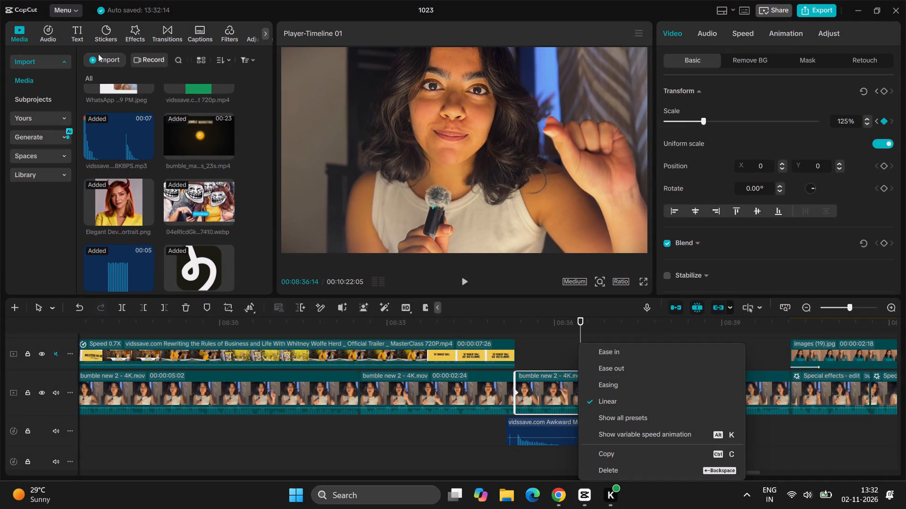
left_click(135, 35)
left_click(135, 35)
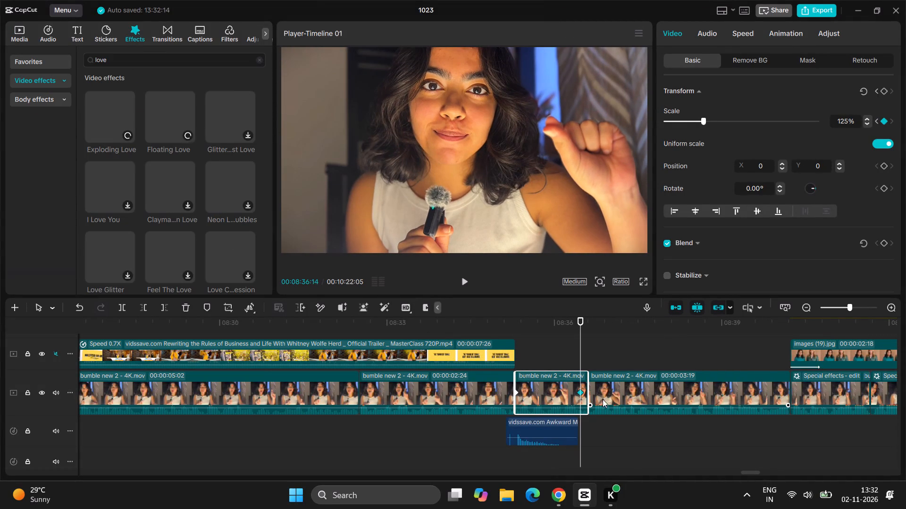
right_click(579, 392)
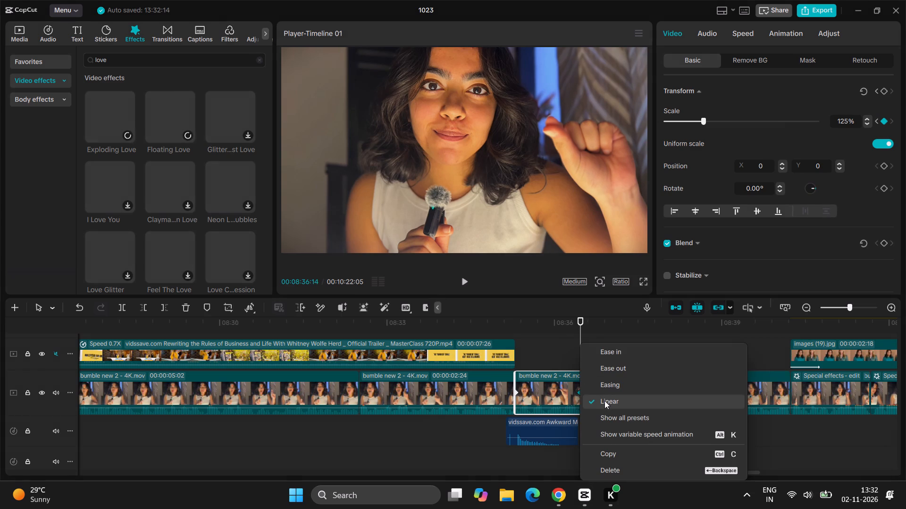
left_click(616, 415)
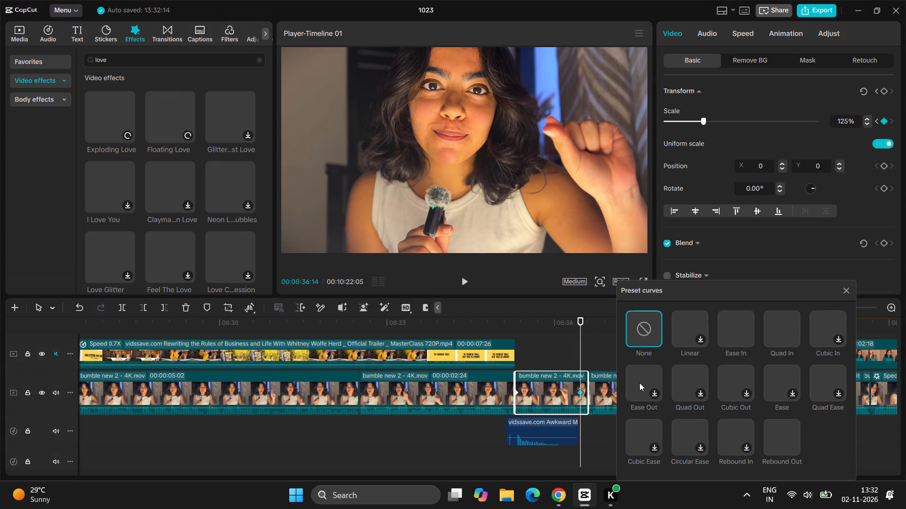
left_click(747, 342)
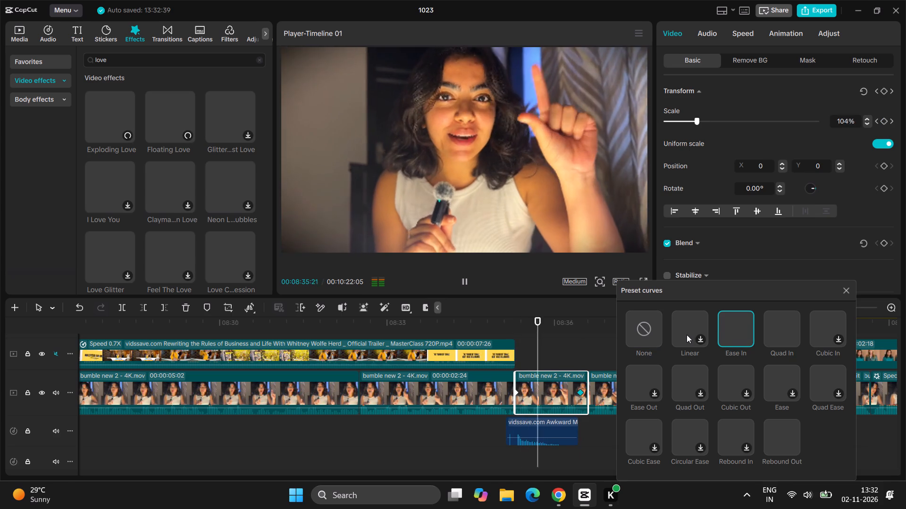
left_click(687, 335)
left_click(687, 335)
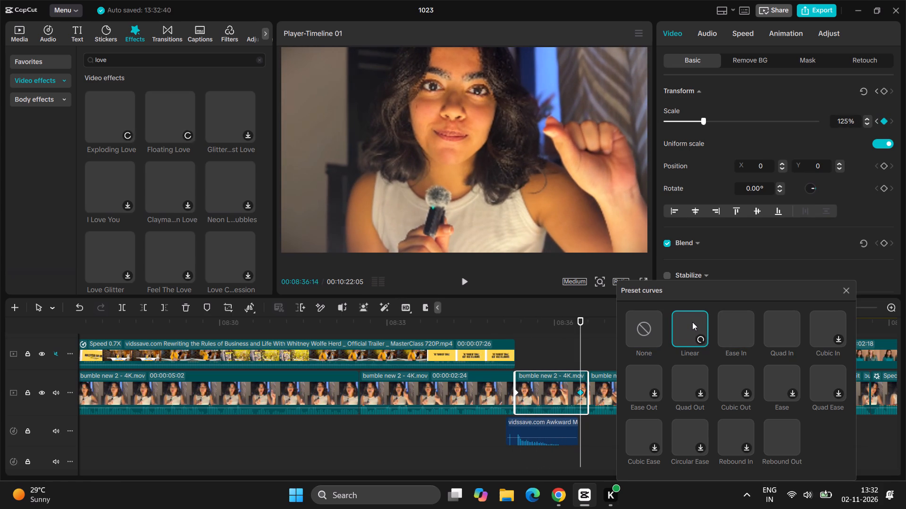
left_click(739, 311)
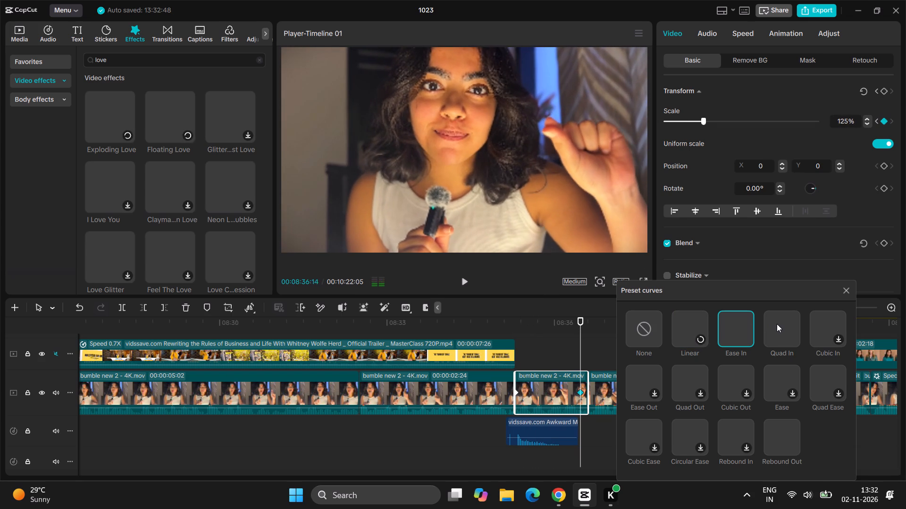
left_click(777, 324)
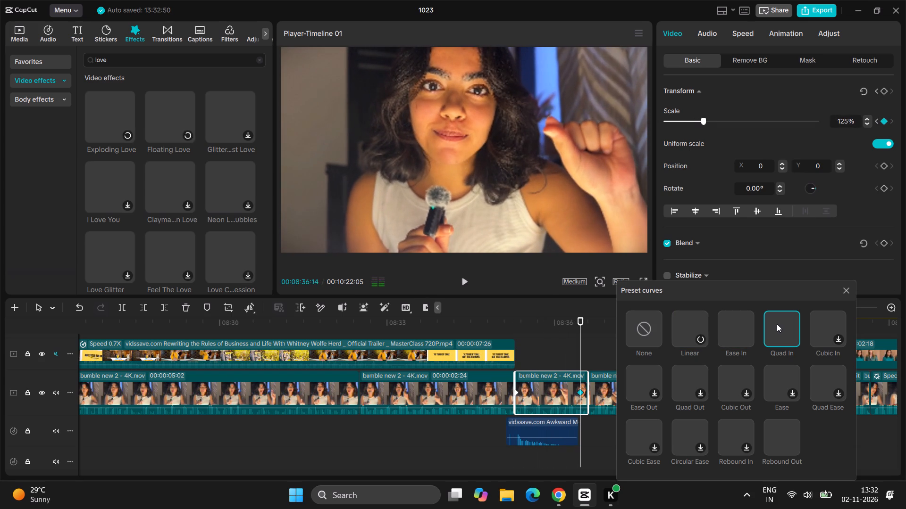
left_click(777, 434)
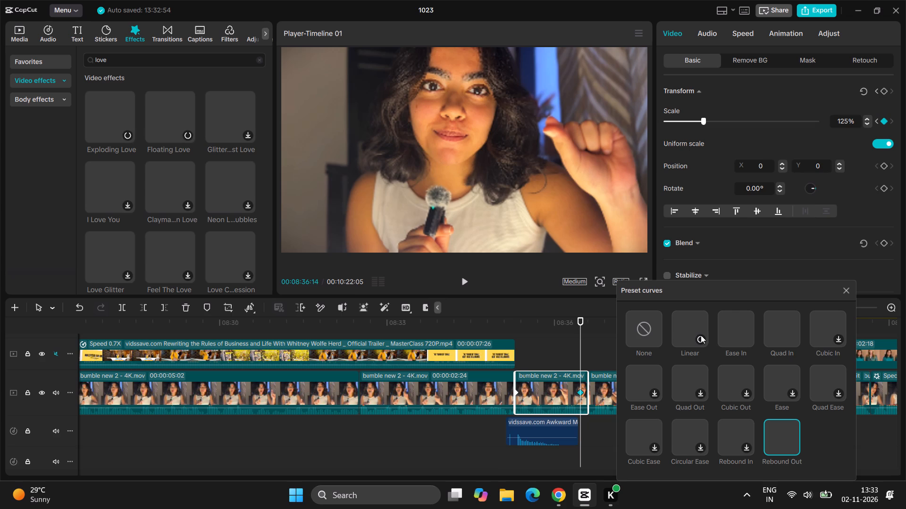
scroll(701, 335, "down", 1)
scroll(730, 412, "right", 1)
Retry downloading the Exploding Love video effect.
left_click(127, 125)
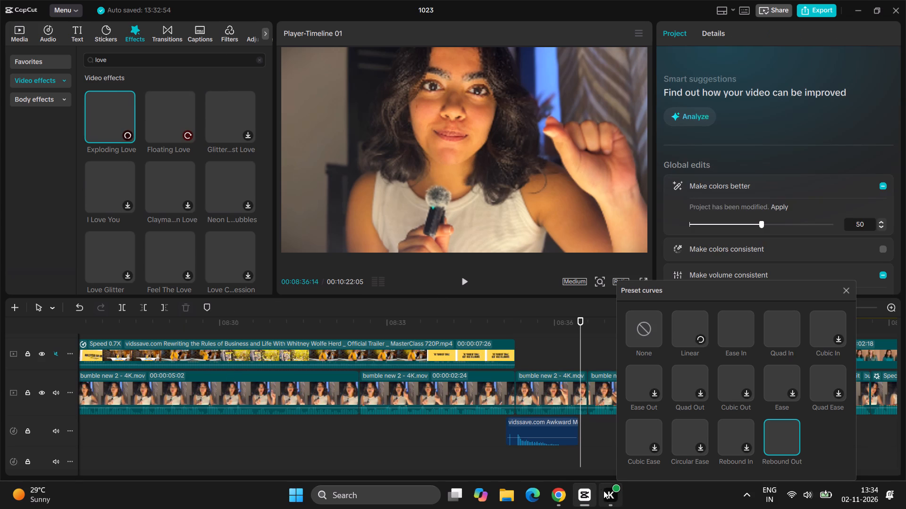
Switch to Chrome, close the Salt Lake City Travel Guide tab, and return to CapCut.
left_click(554, 491)
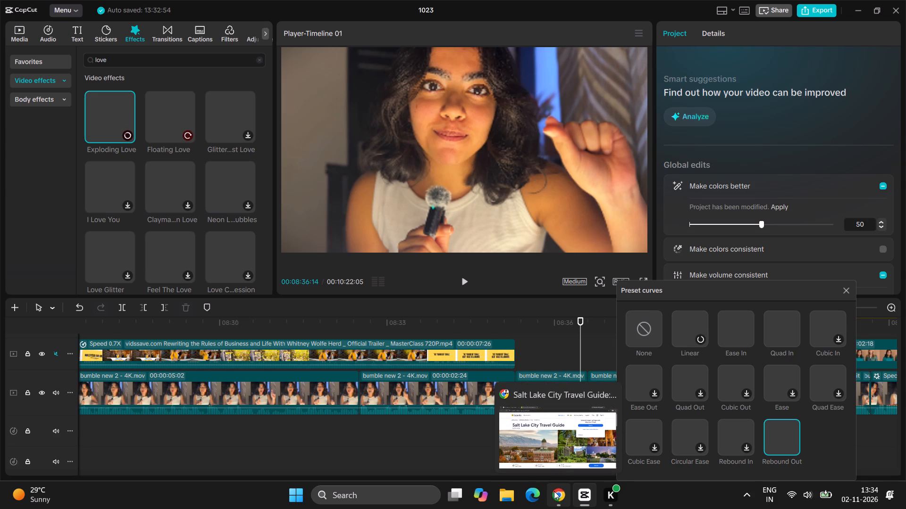
left_click(117, 0)
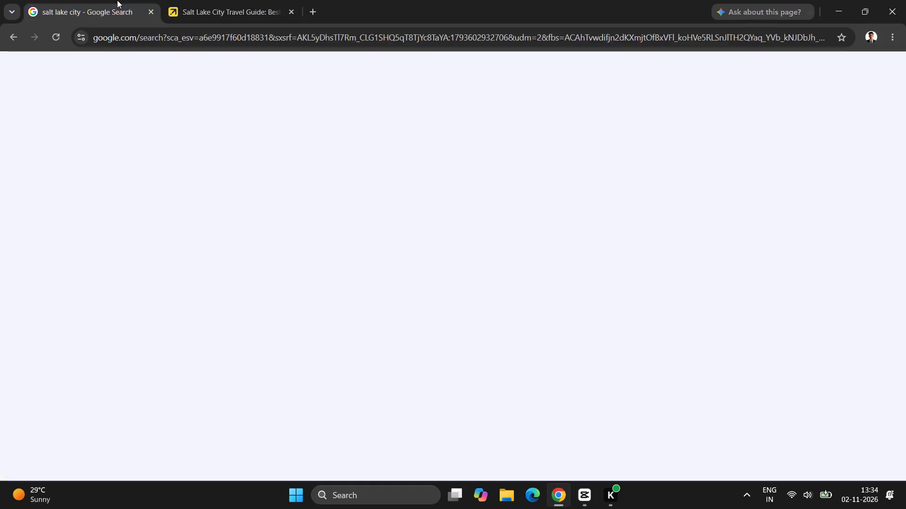
left_click(290, 7)
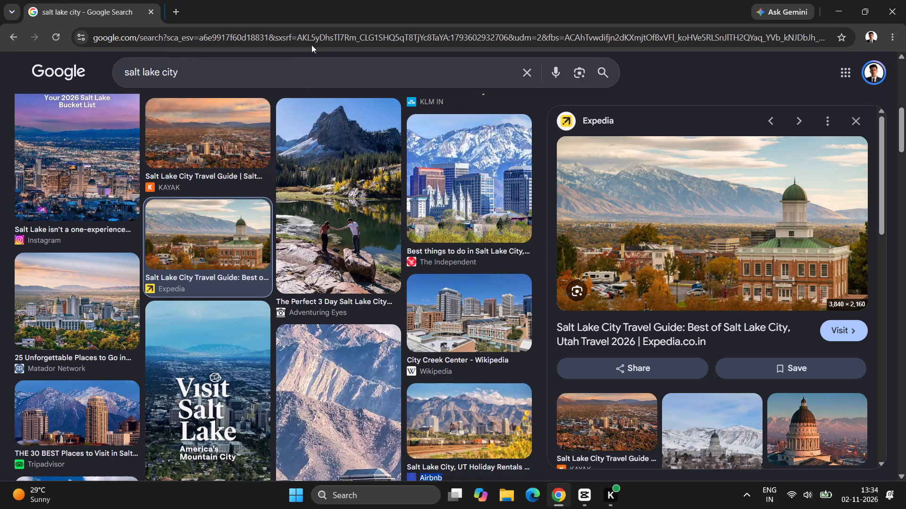
left_click(588, 503)
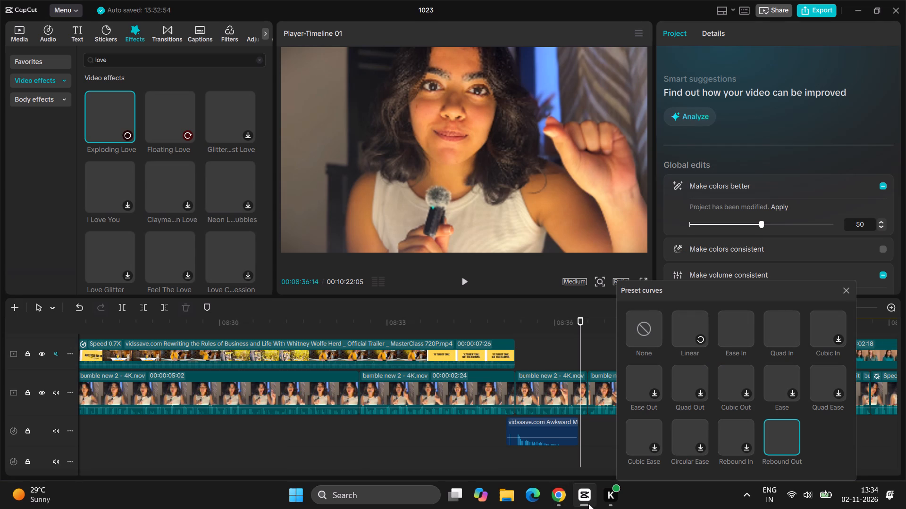